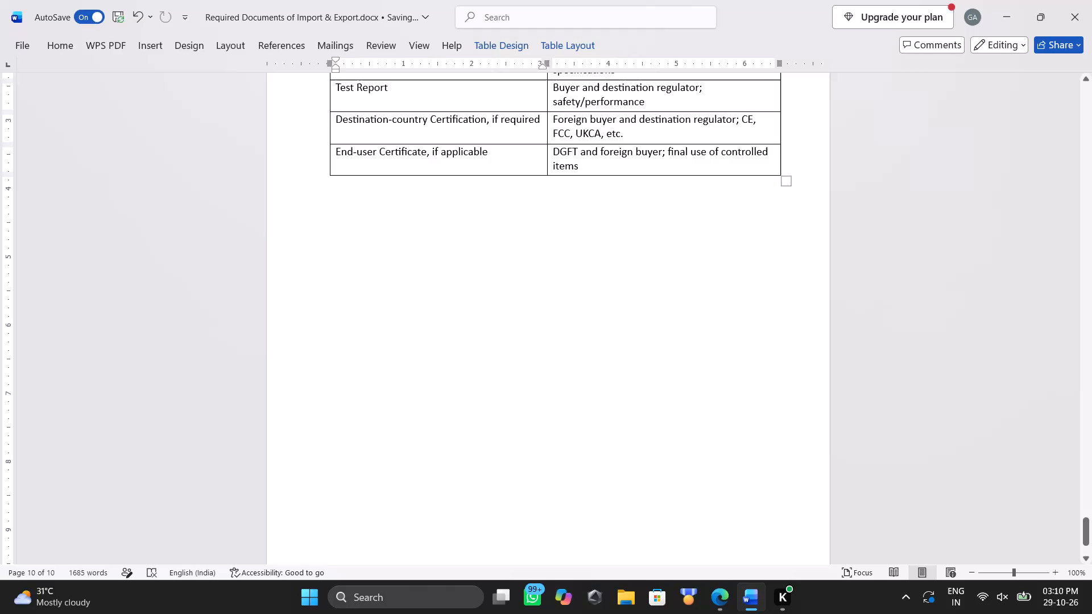
Start a numbered heading "4." below the last documents table, leaving one blank line after the table.
{"action": "left_click", "coordinate": [517, 252]}
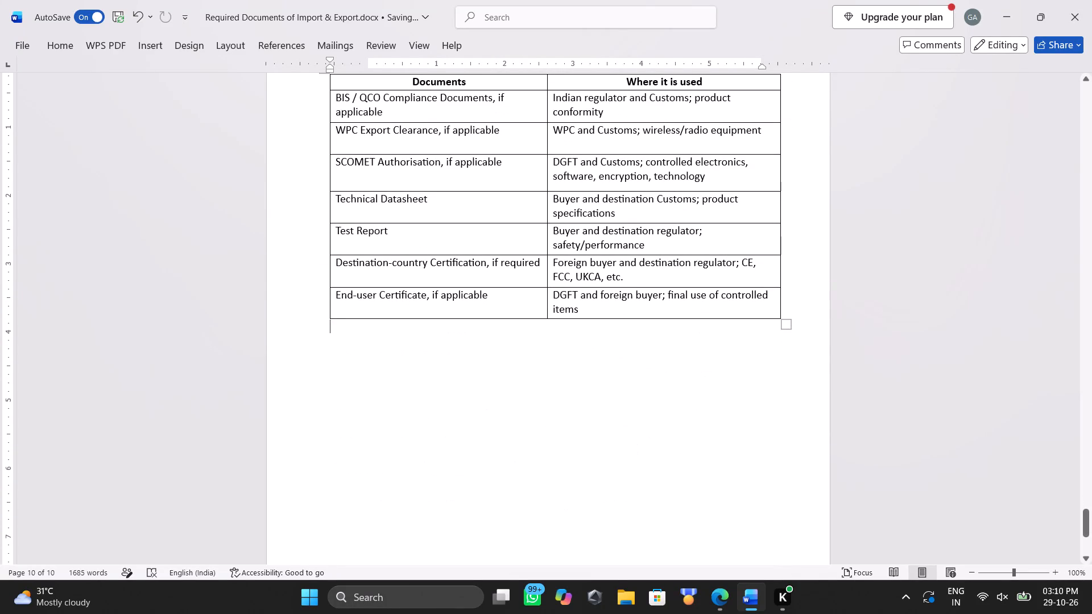
{"action": "key", "text": "4"}
{"action": "key", "text": "BackSpace"}
{"action": "key", "text": "Return"}
{"action": "key", "text": "4"}
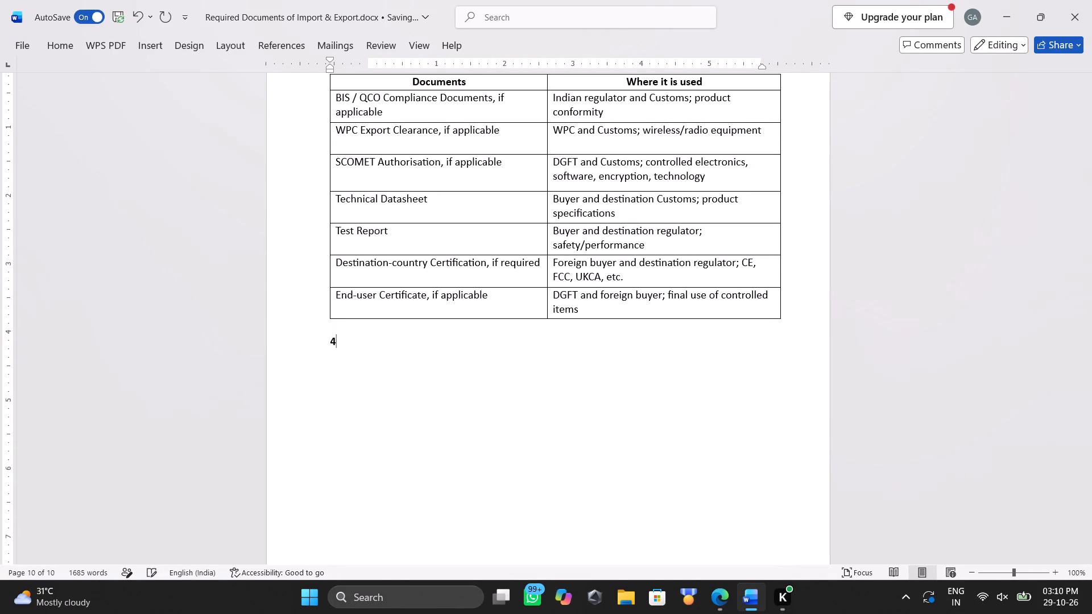
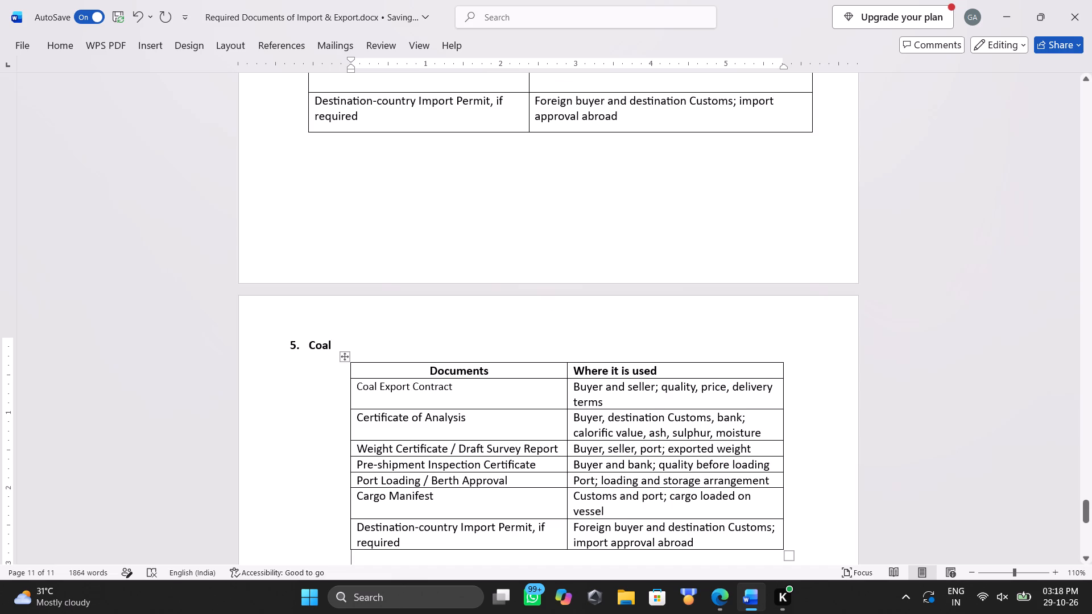
{"action": "scroll", "coordinate": [533, 409], "scroll_direction": "down", "scroll_amount": 1}
{"action": "scroll", "coordinate": [404, 286], "scroll_direction": "up", "scroll_amount": 1}
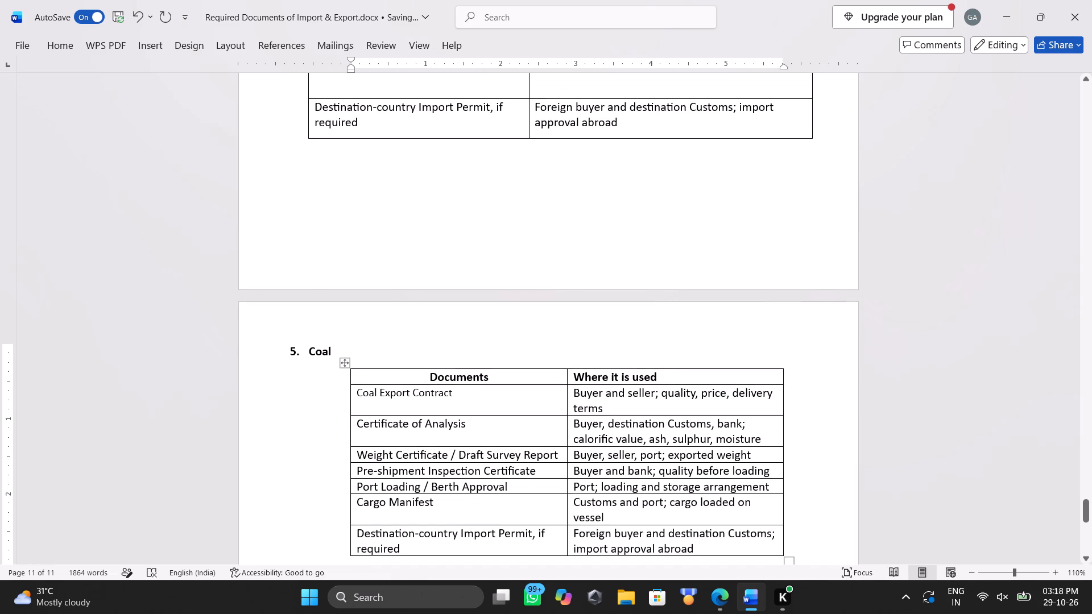
{"action": "left_click_drag", "start_coordinate": [346, 362], "coordinate": [320, 372]}
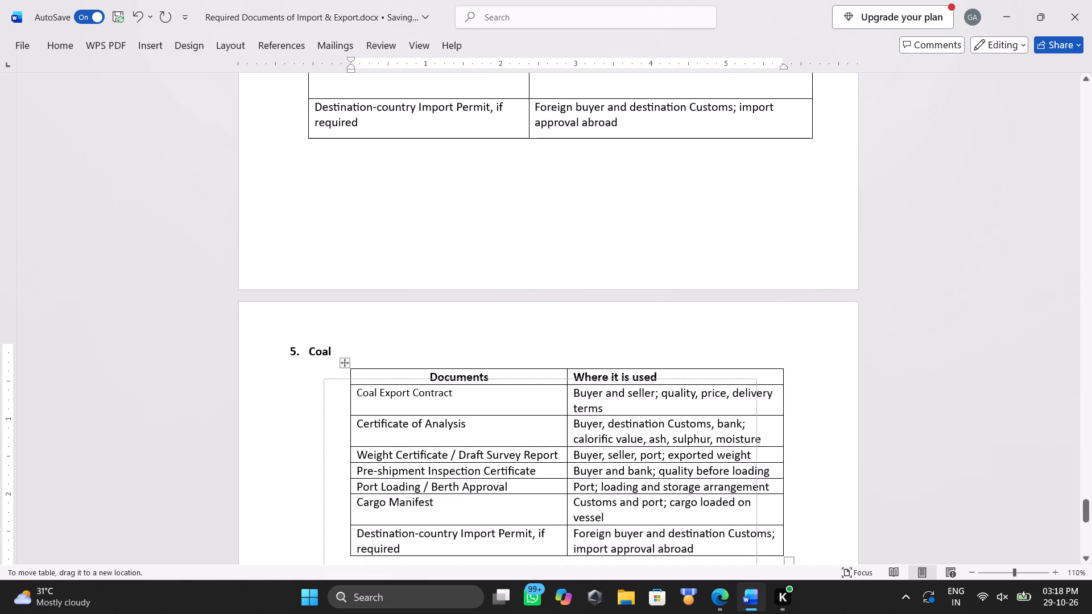
{"action": "left_click_drag", "start_coordinate": [320, 372], "coordinate": [317, 364]}
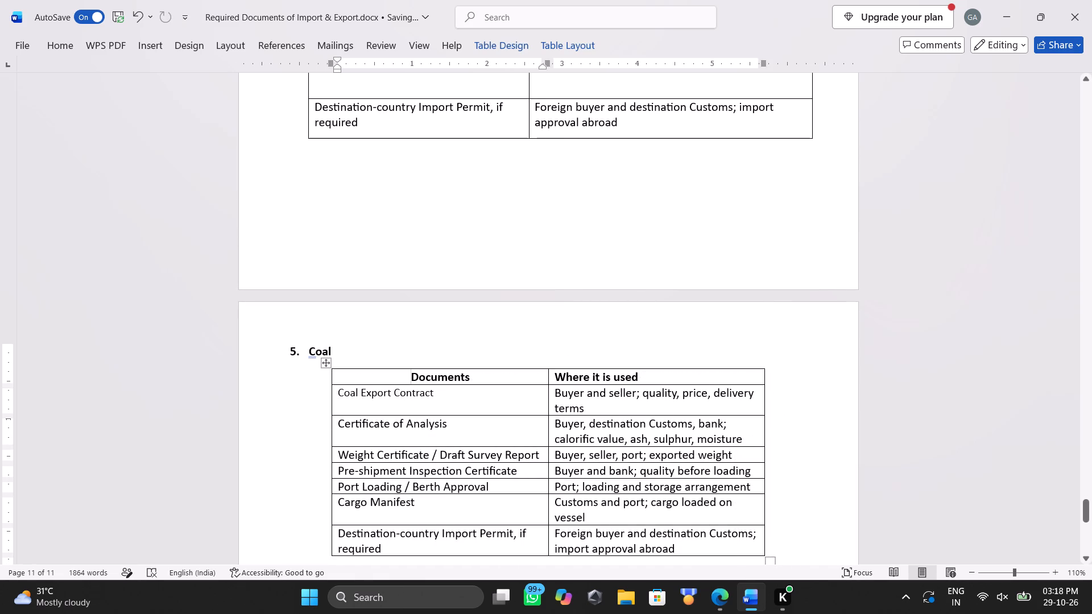
Enlarge the whole Coal table to about 6.3 inches wide and make its rows taller.
{"action": "scroll", "coordinate": [317, 364], "scroll_direction": "down", "scroll_amount": 2}
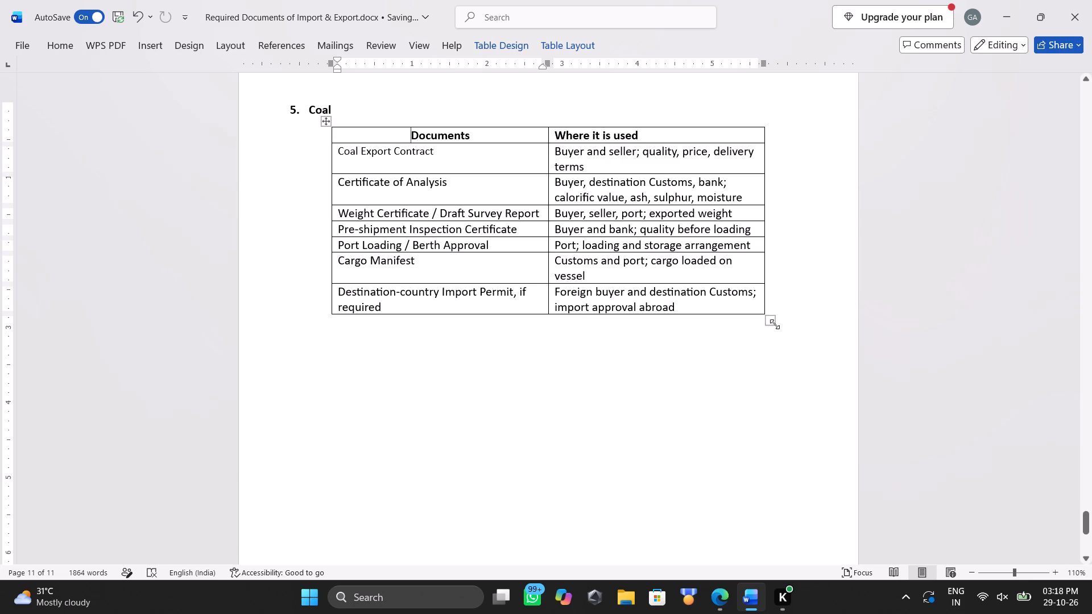
{"action": "left_click_drag", "start_coordinate": [774, 324], "coordinate": [803, 371]}
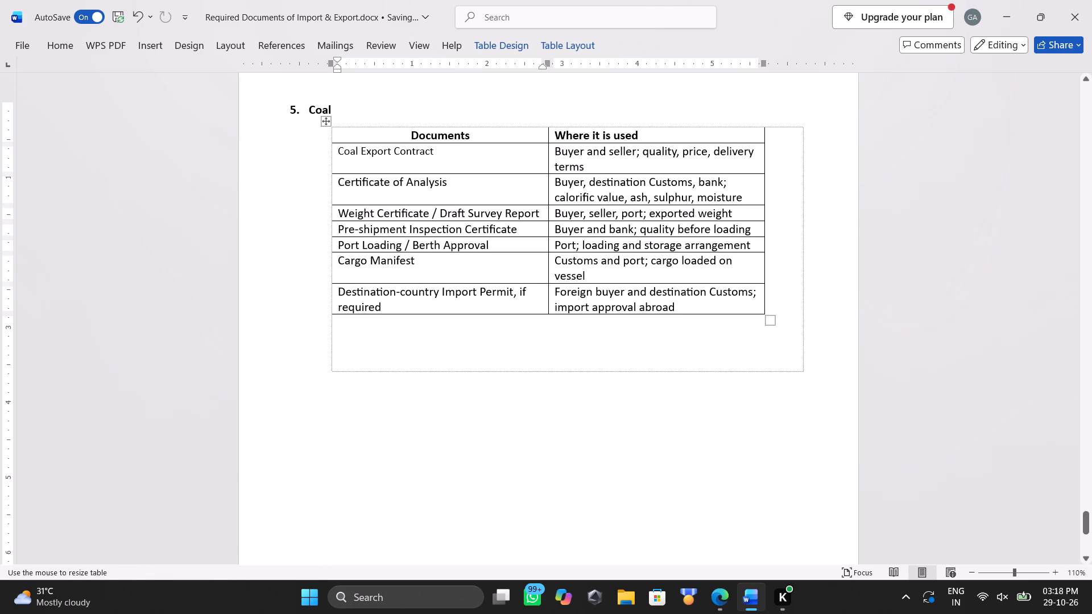
{"action": "left_click_drag", "start_coordinate": [803, 371], "coordinate": [803, 381]}
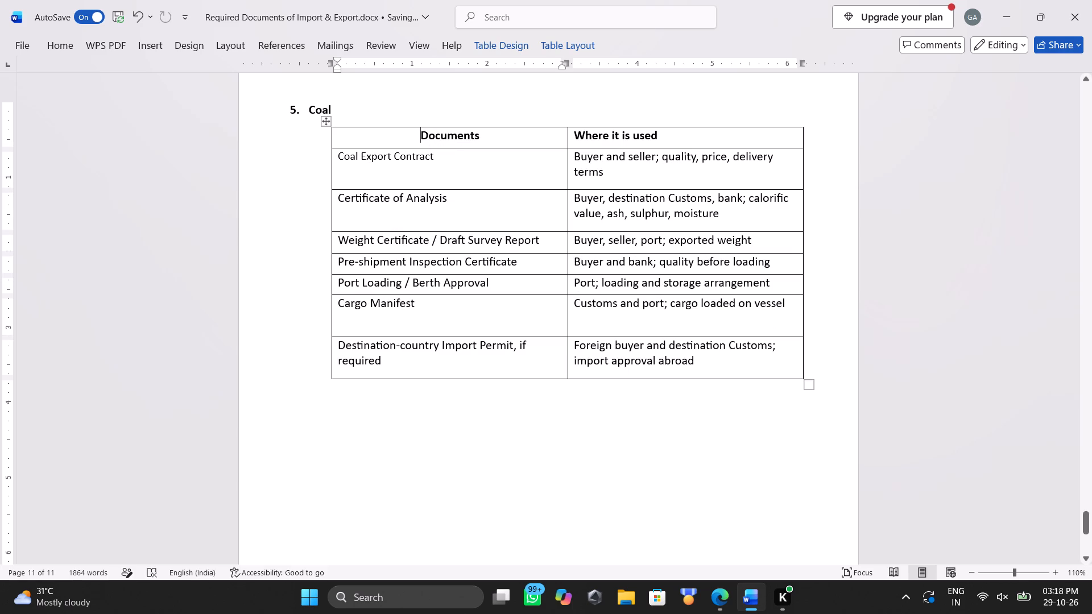
Narrow the Coal table's Documents column to about 2.5 inches, giving the "Where it is used" column the remaining width.
{"action": "left_click_drag", "start_coordinate": [568, 142], "coordinate": [537, 142]}
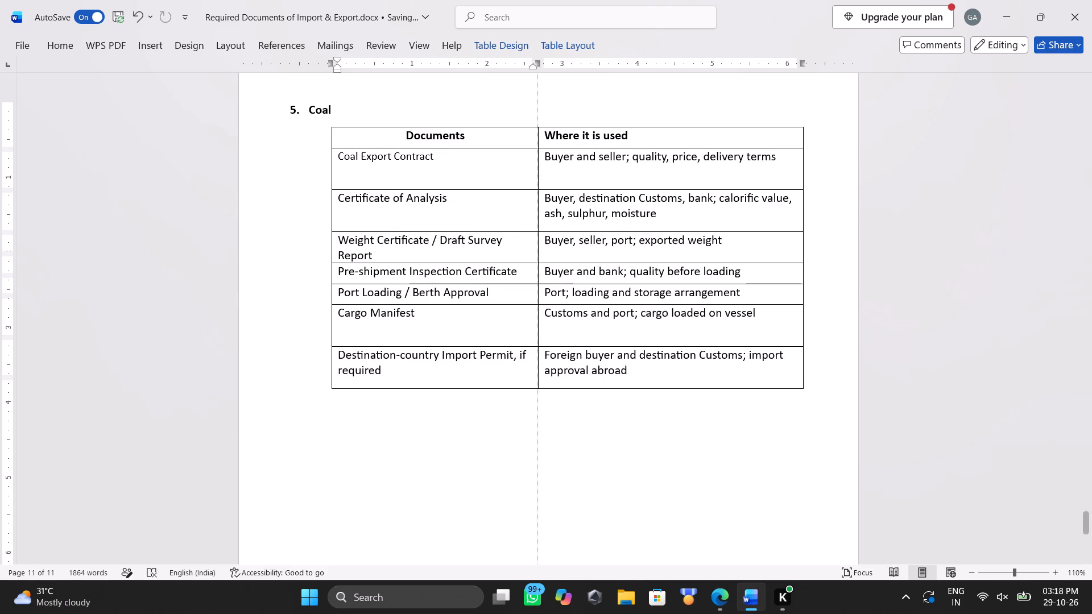
{"action": "left_click_drag", "start_coordinate": [537, 142], "coordinate": [523, 145]}
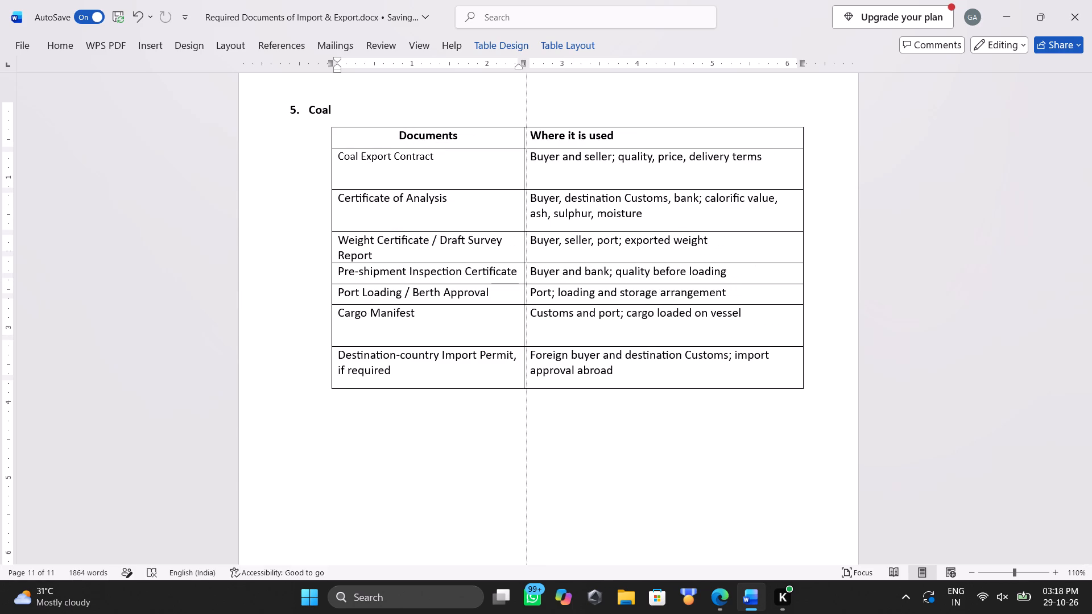
{"action": "left_click_drag", "start_coordinate": [523, 145], "coordinate": [512, 149]}
{"action": "scroll", "coordinate": [512, 149], "scroll_direction": "down", "scroll_amount": 1}
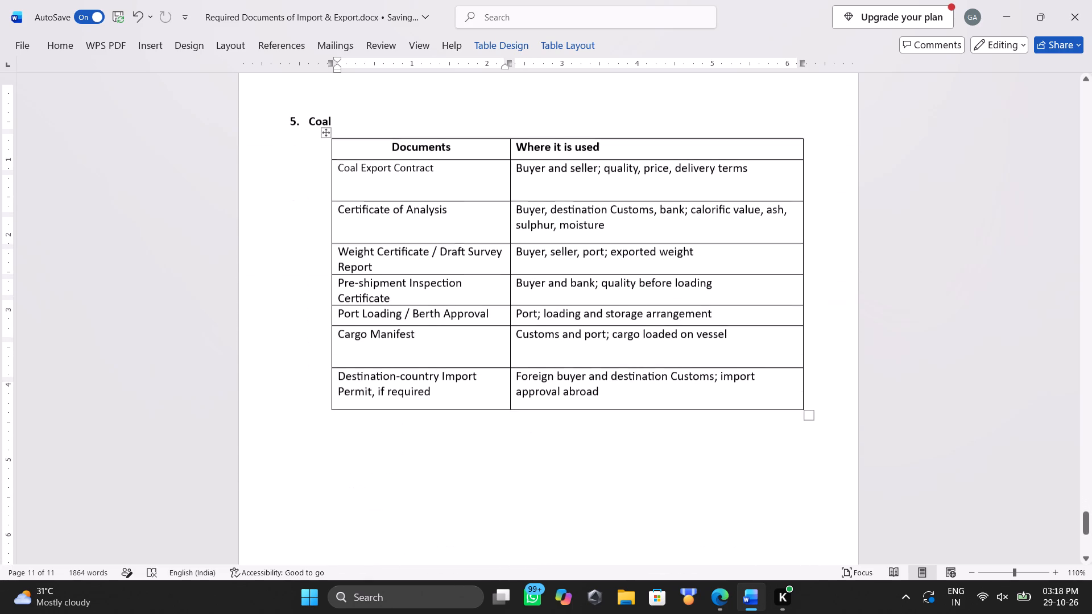
{"action": "scroll", "coordinate": [512, 149], "scroll_direction": "down", "scroll_amount": 1}
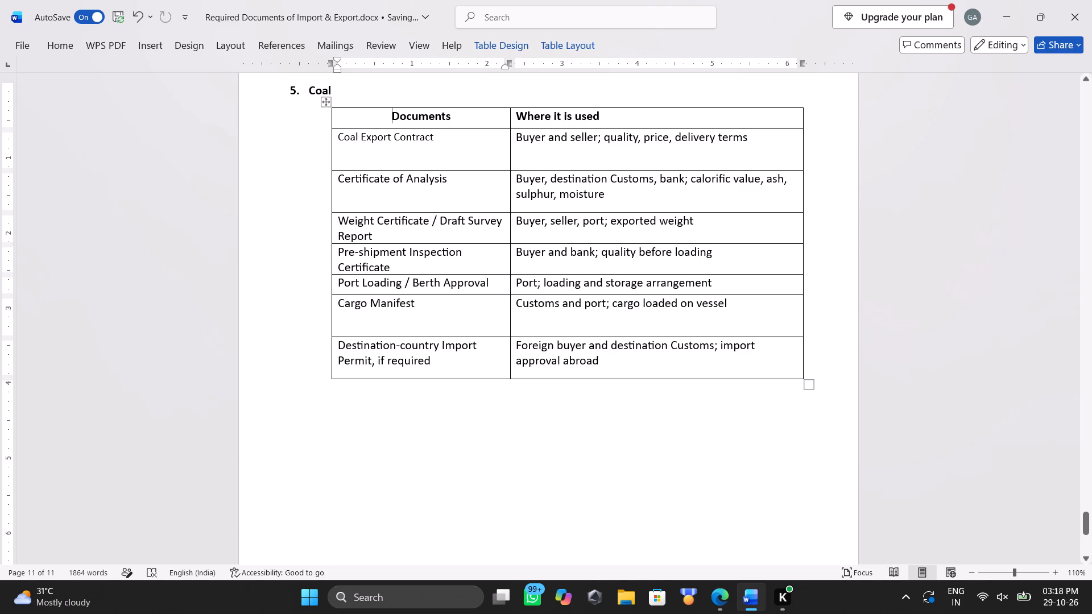
{"action": "left_click_drag", "start_coordinate": [510, 155], "coordinate": [519, 156]}
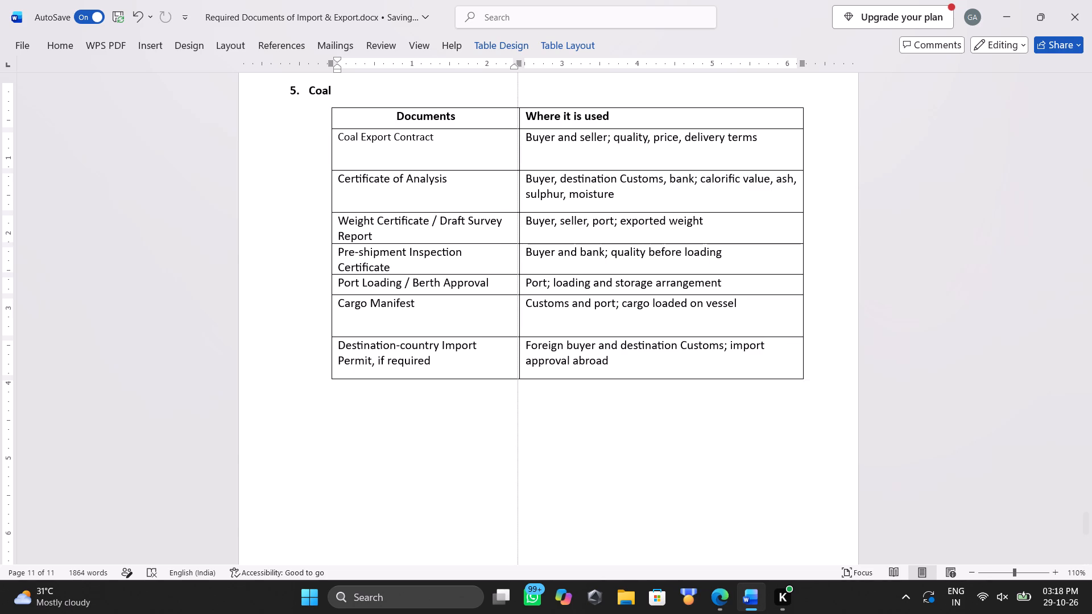
{"action": "left_click_drag", "start_coordinate": [519, 156], "coordinate": [523, 156]}
Reduce the height of the Coal Export Contract row to about 0.4 inches and leave the table.
{"action": "left_click_drag", "start_coordinate": [498, 171], "coordinate": [497, 153]}
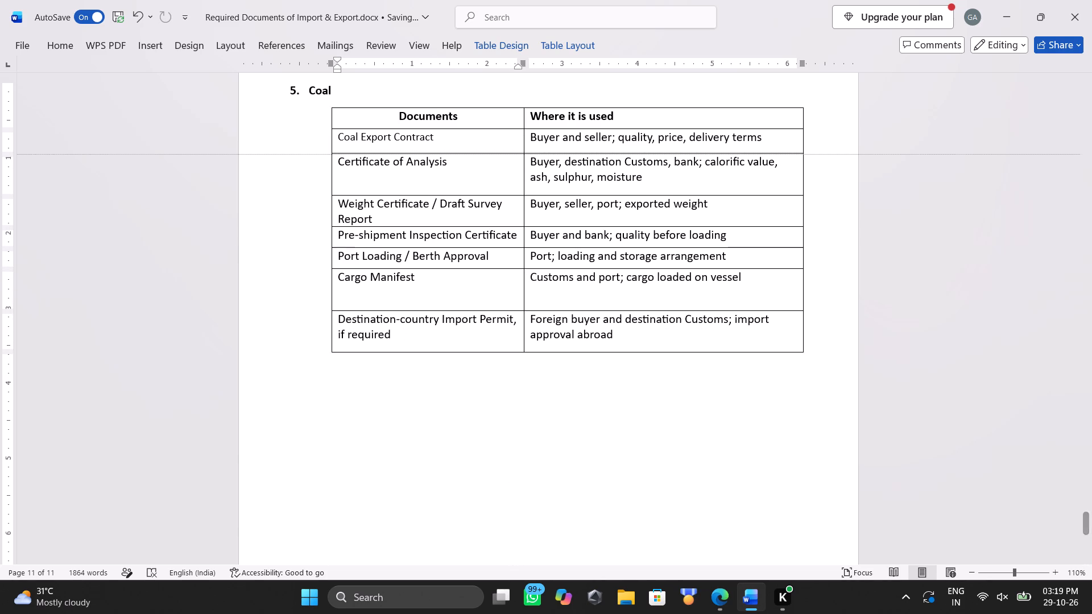
{"action": "left_click_drag", "start_coordinate": [497, 153], "coordinate": [495, 158]}
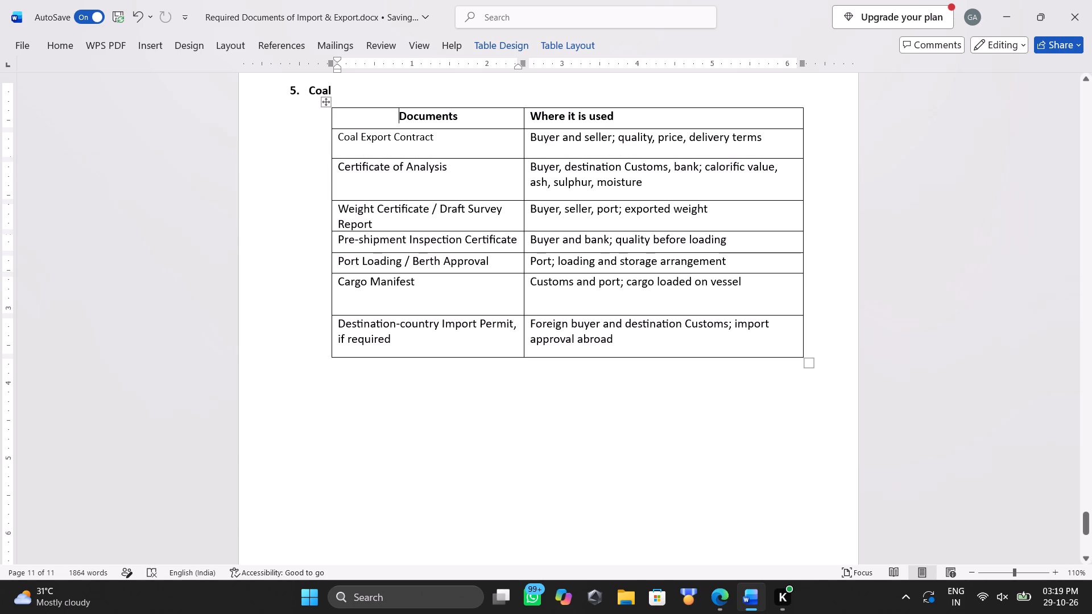
{"action": "left_click", "coordinate": [483, 381]}
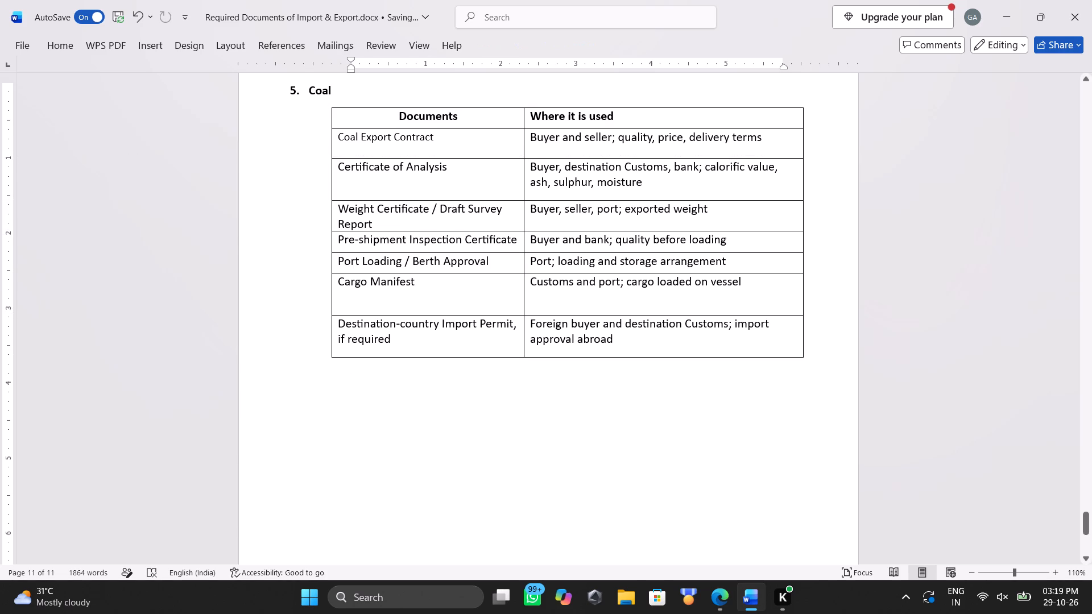
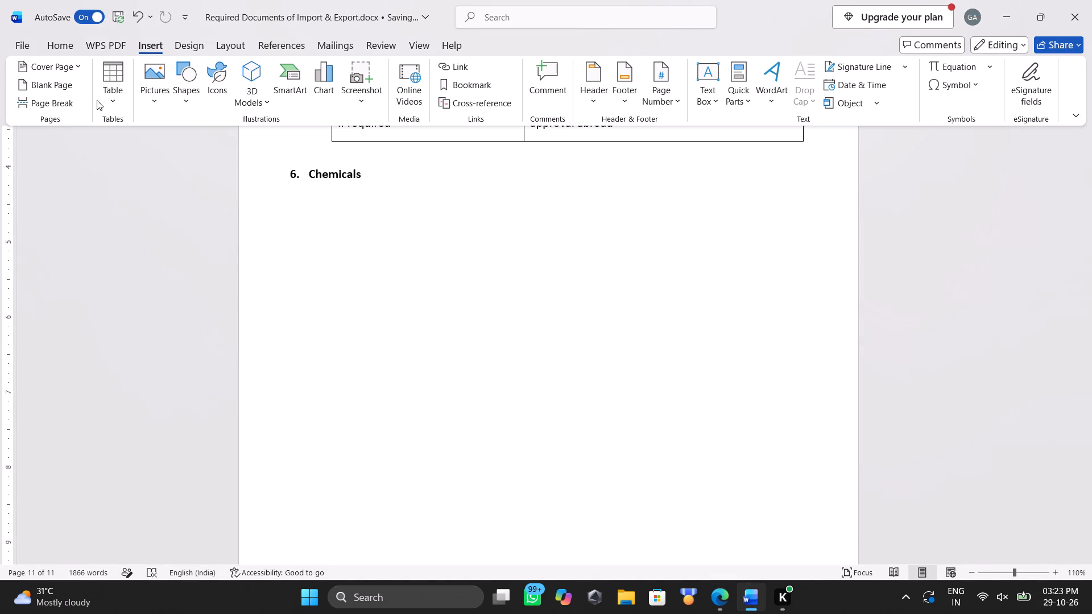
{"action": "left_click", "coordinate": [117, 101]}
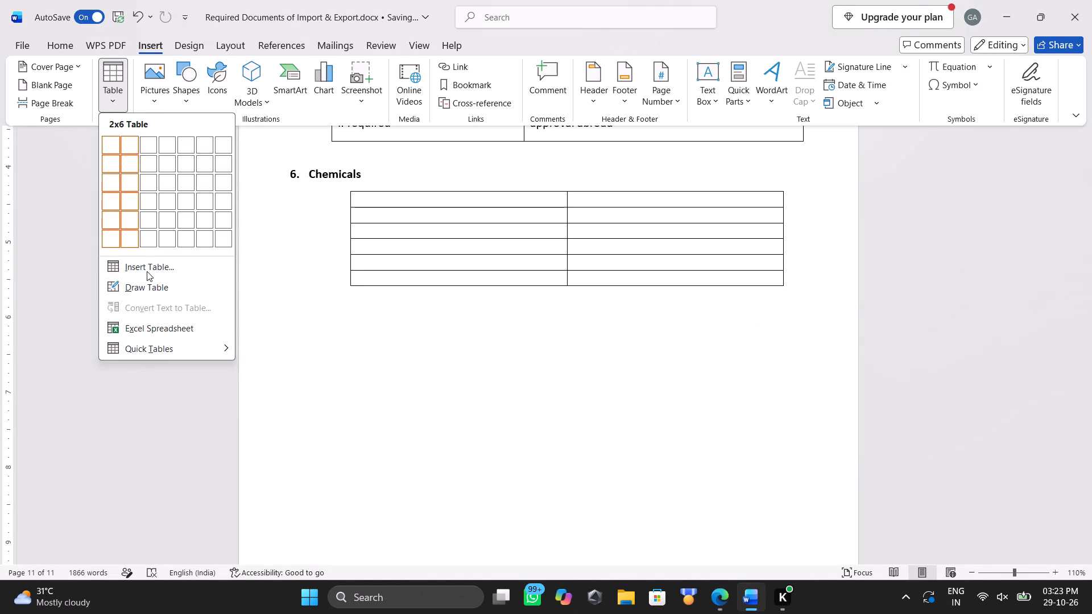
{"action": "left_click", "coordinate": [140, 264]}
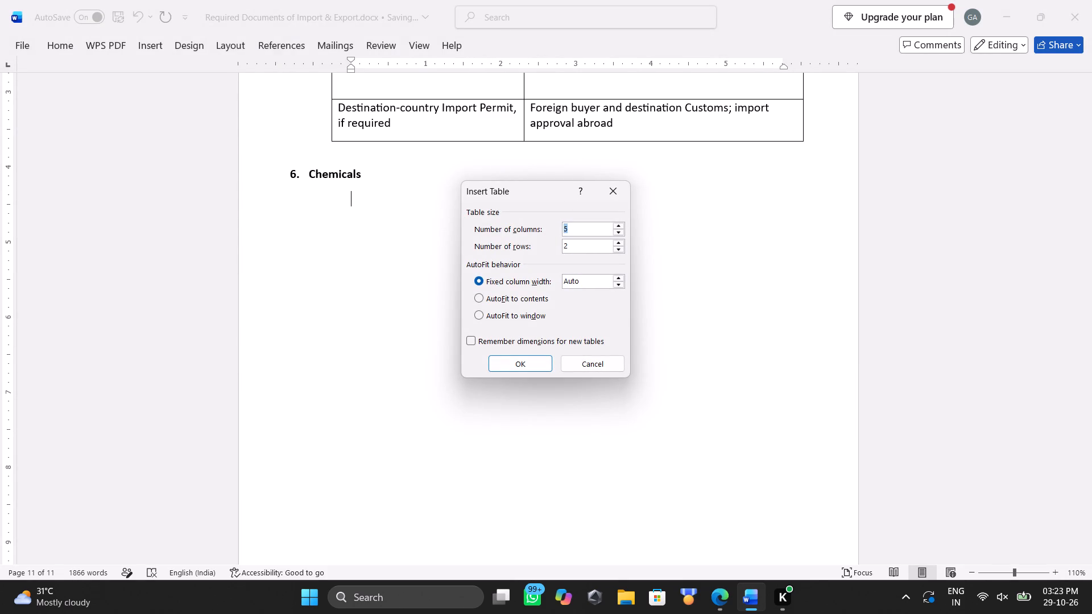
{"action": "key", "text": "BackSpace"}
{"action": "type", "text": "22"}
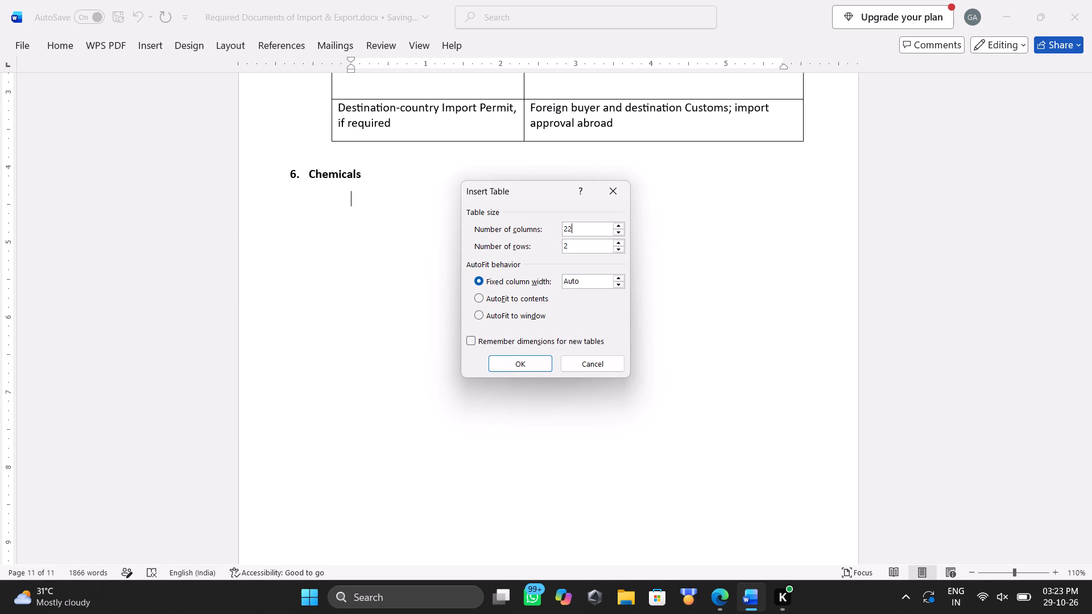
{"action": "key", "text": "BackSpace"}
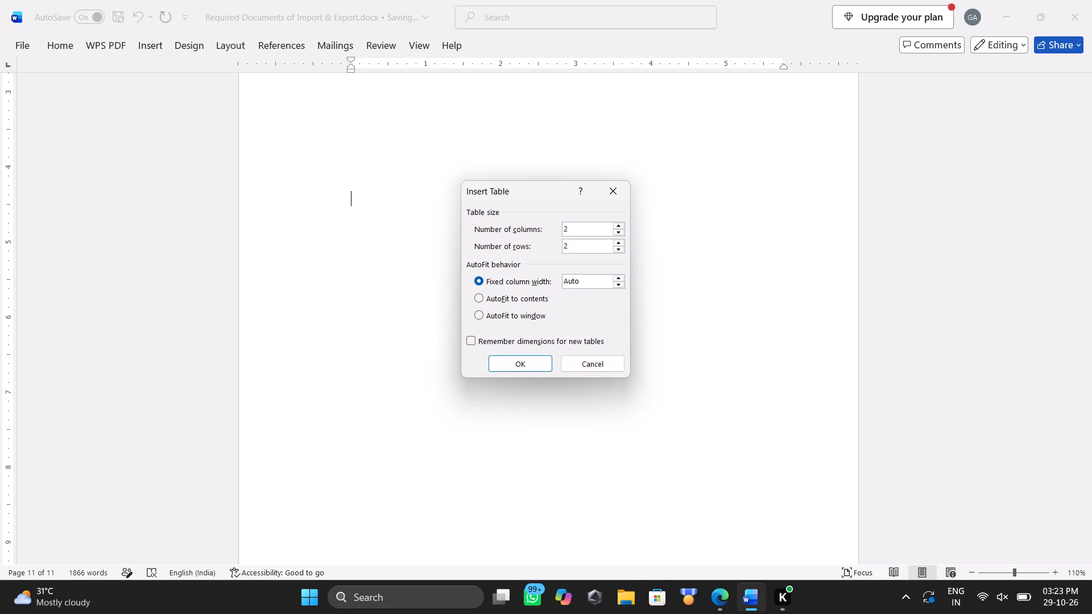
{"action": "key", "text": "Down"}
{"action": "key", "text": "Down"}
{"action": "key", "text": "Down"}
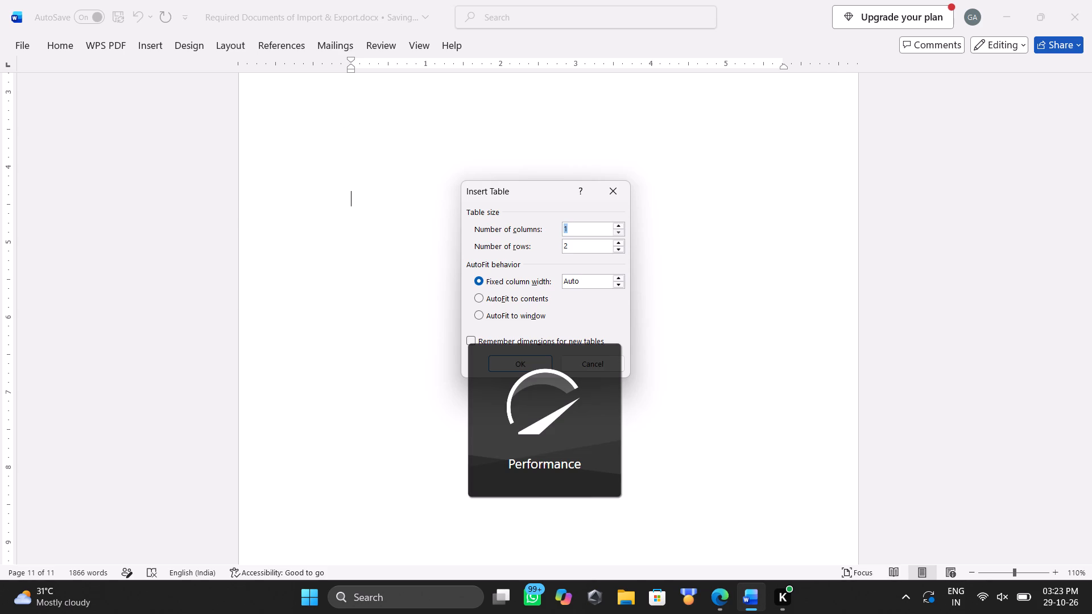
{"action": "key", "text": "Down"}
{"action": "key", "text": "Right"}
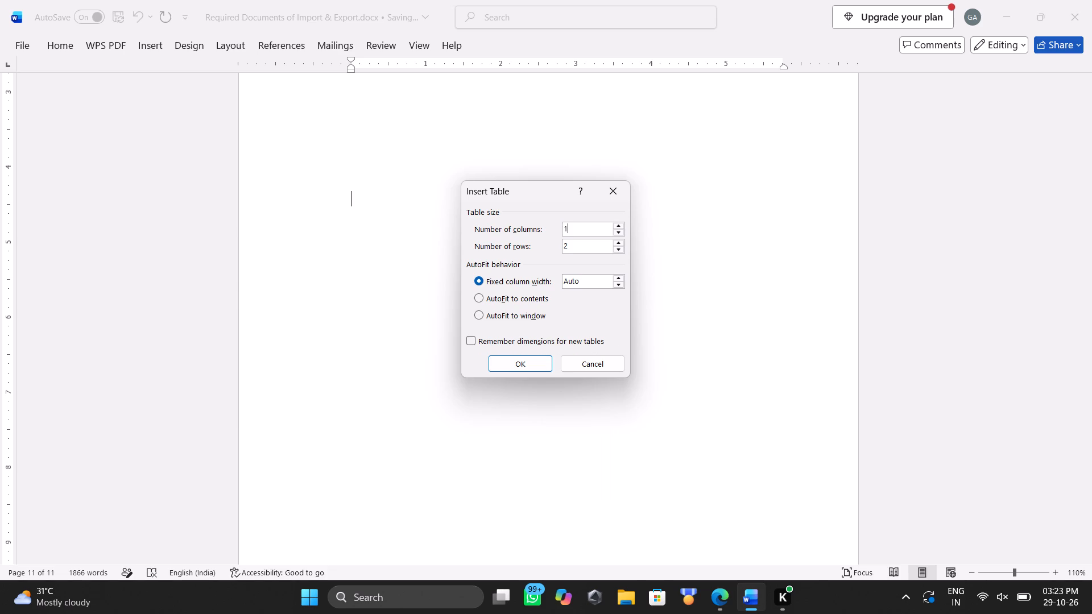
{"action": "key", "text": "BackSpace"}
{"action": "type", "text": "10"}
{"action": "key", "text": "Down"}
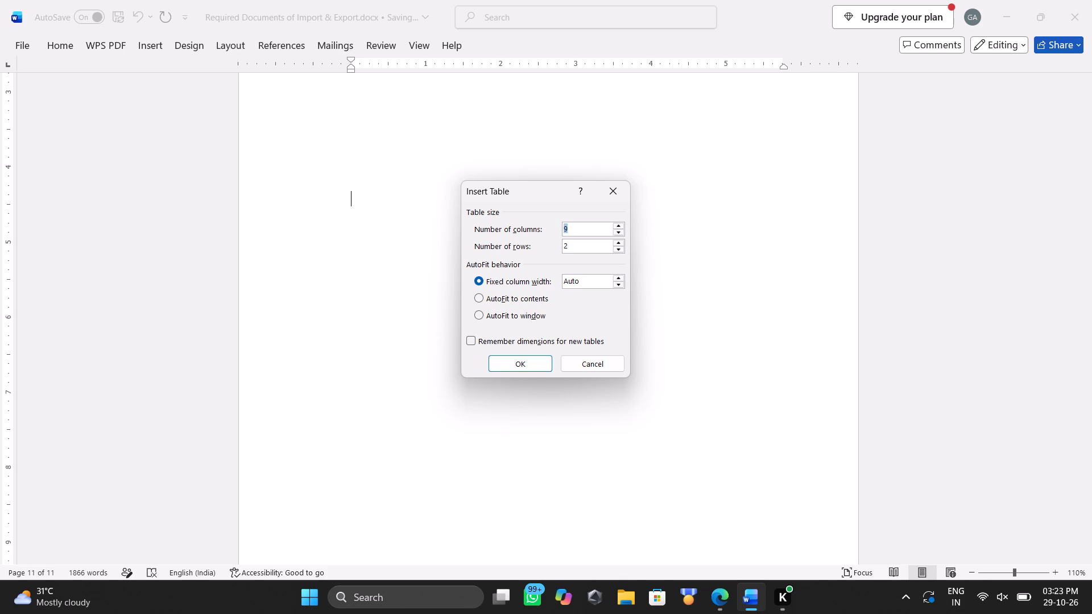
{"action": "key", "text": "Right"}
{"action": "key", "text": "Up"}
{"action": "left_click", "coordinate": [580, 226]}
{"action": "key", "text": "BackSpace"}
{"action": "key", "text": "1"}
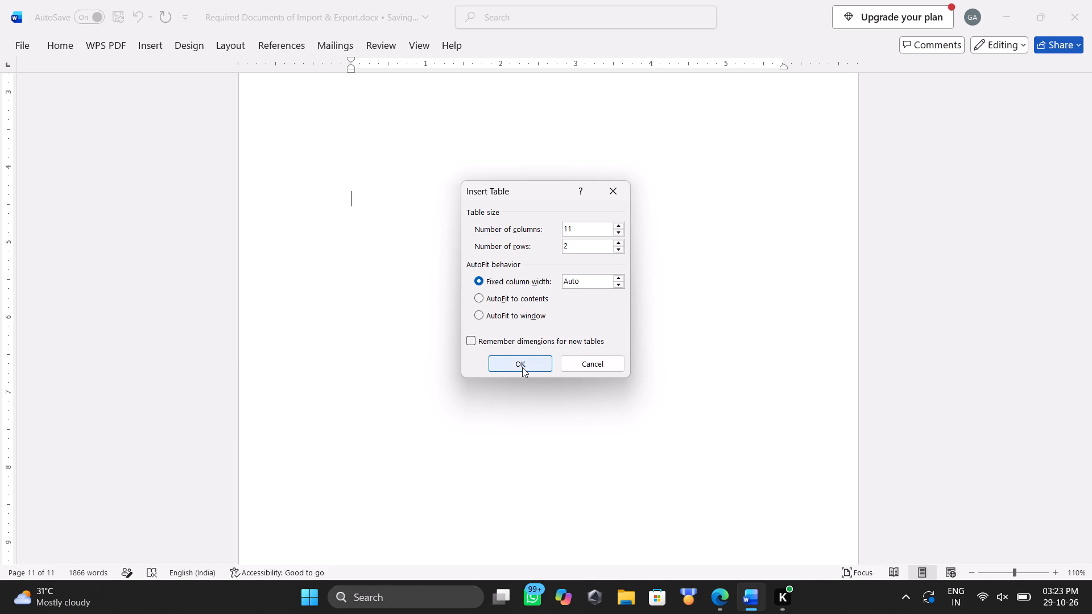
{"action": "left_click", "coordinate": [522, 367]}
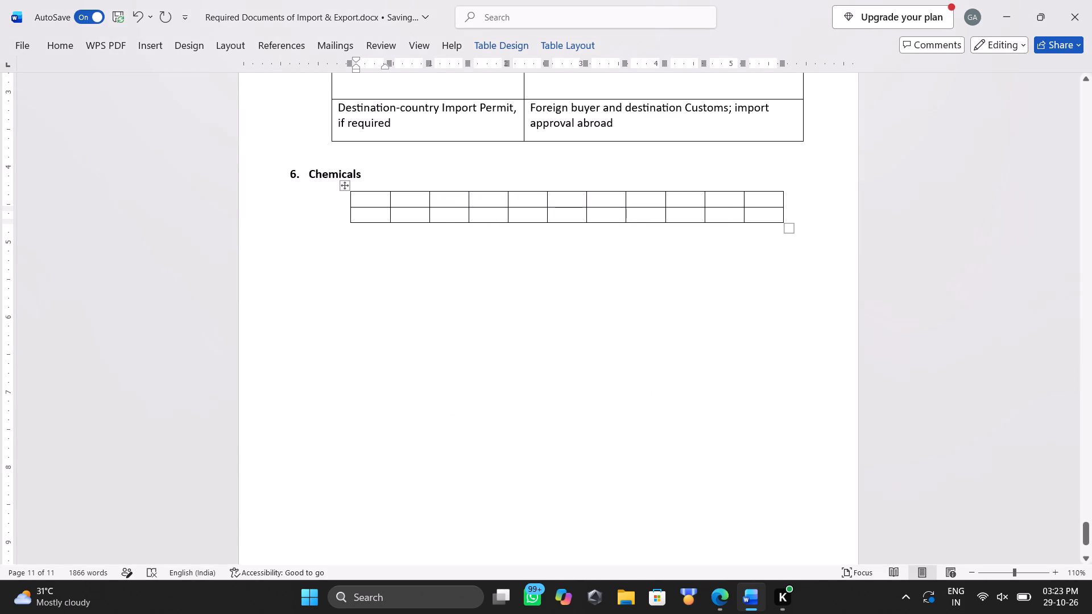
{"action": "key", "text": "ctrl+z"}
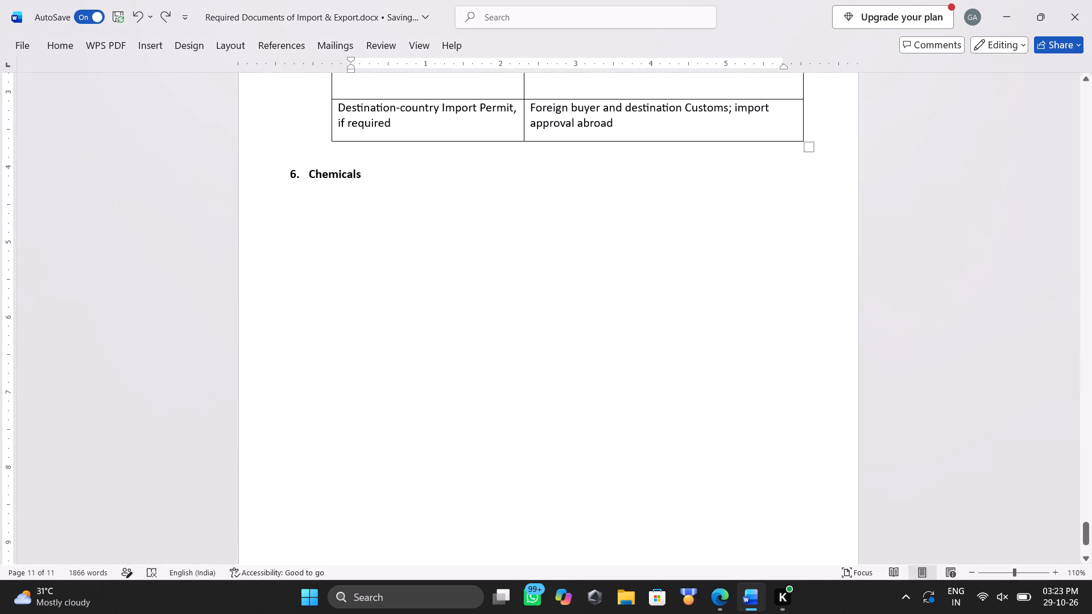
Insert a table with 2 columns and 11 rows below the Chemicals heading.
{"action": "left_click", "coordinate": [143, 45]}
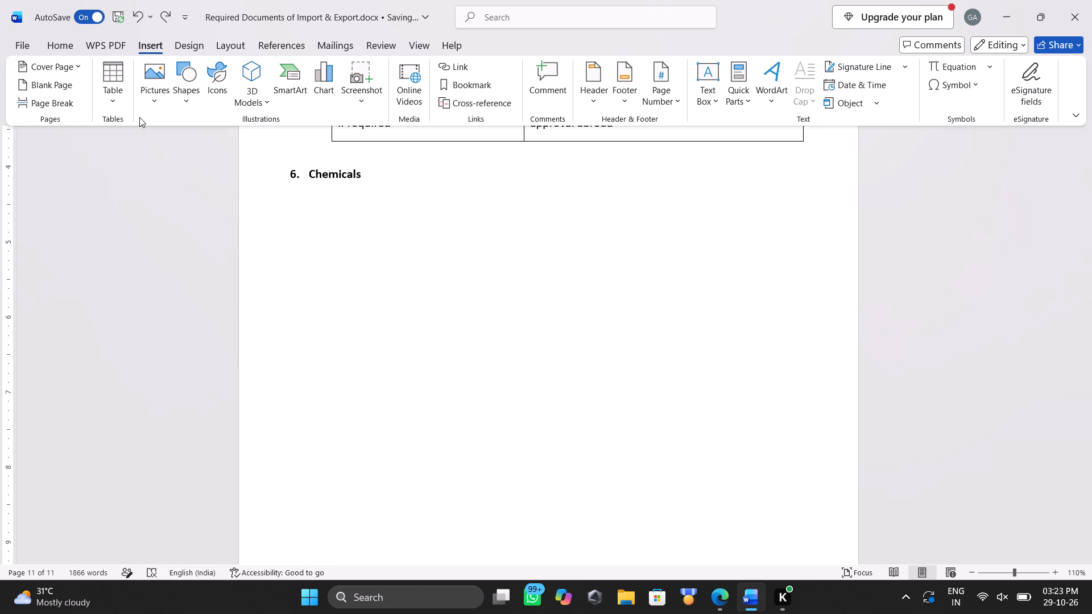
{"action": "left_click", "coordinate": [111, 101]}
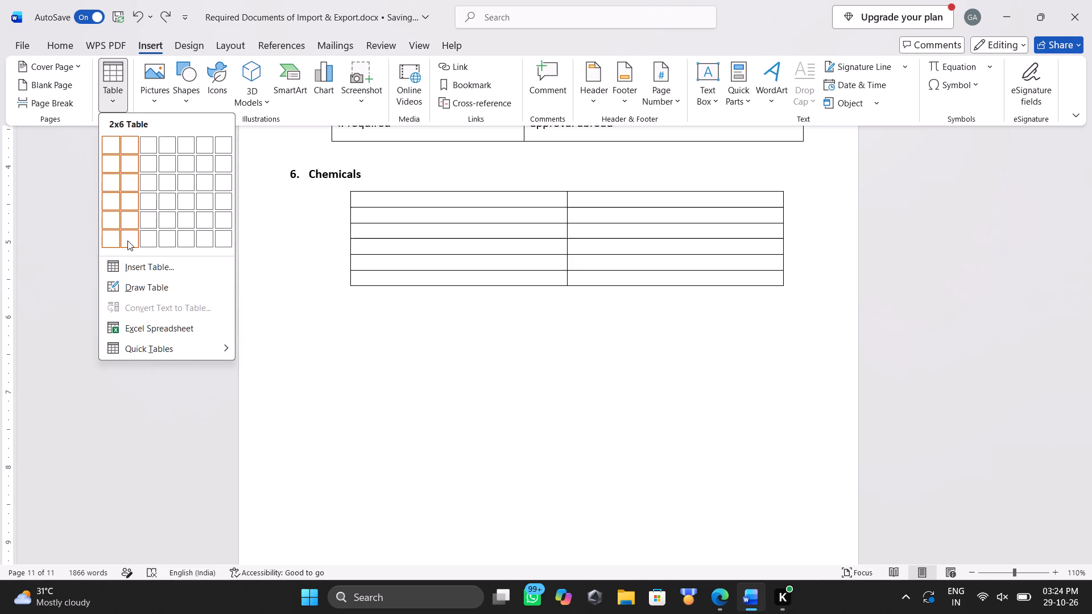
{"action": "left_click", "coordinate": [144, 264]}
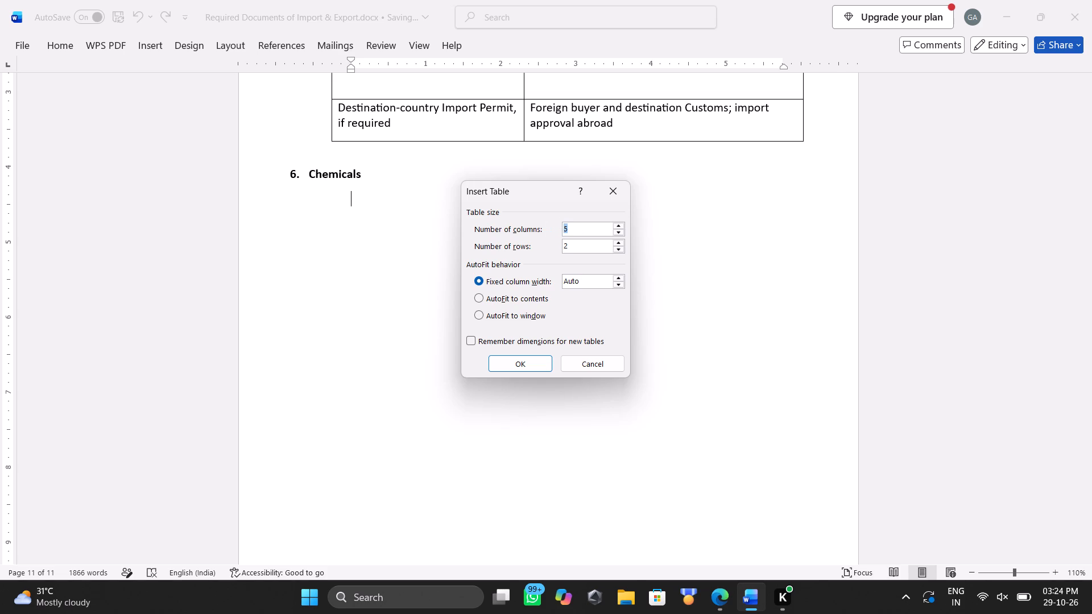
{"action": "left_click", "coordinate": [578, 227]}
{"action": "key", "text": "BackSpace"}
{"action": "key", "text": "2"}
{"action": "key", "text": "Down"}
{"action": "key", "text": "Down"}
{"action": "key", "text": "Down"}
{"action": "key", "text": "Up"}
{"action": "key", "text": "Tab"}
{"action": "type", "text": "11"}
{"action": "key", "text": "Return"}
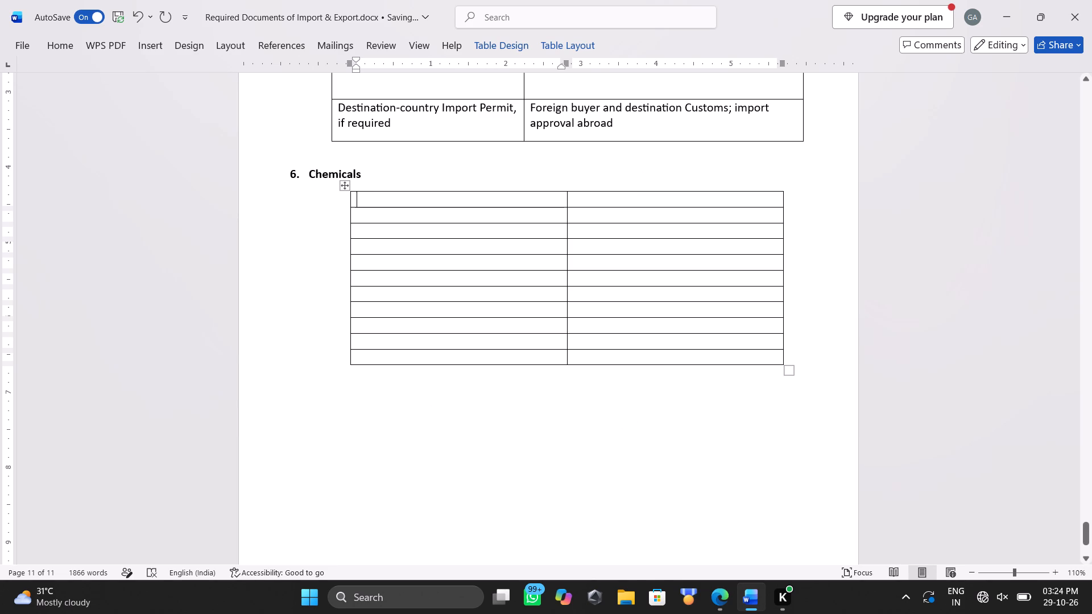
Enter the column headers Documents and Where it is used in the first row of the Chemicals table.
{"action": "key", "text": "shift+d"}
{"action": "type", "text": "ocuments"}
{"action": "key", "text": "Tab"}
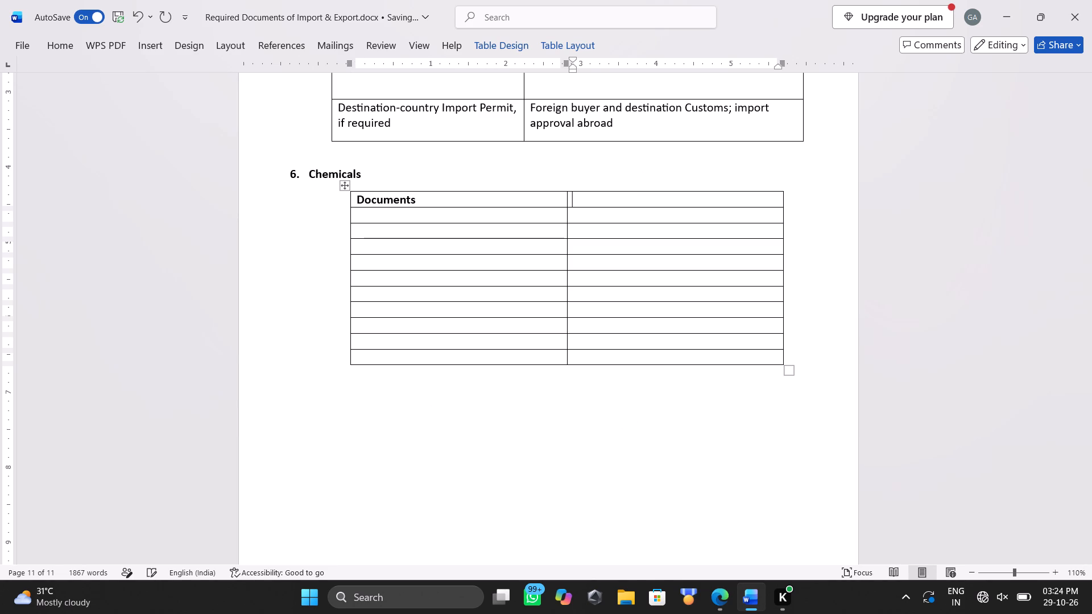
{"action": "type", "text": "Where"}
{"action": "key", "text": "space"}
{"action": "type", "text": "it is used"}
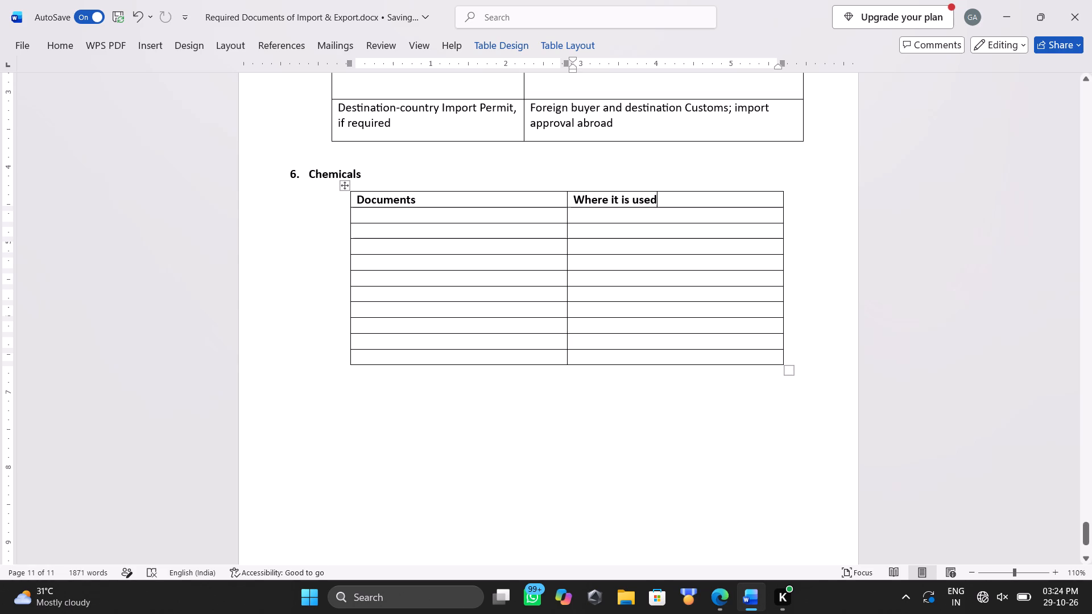
Center the Documents and Where it is used headers in their cells.
{"action": "triple_click", "coordinate": [427, 200]}
{"action": "left_click", "coordinate": [427, 200]}
{"action": "triple_click", "coordinate": [427, 200]}
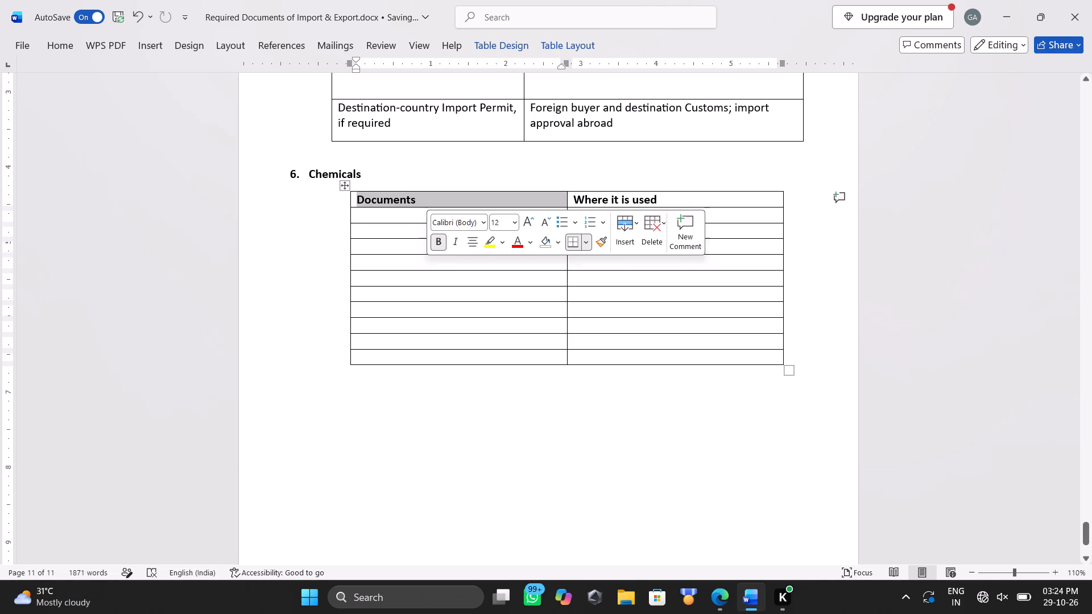
{"action": "key", "text": "ctrl+e"}
{"action": "triple_click", "coordinate": [618, 201]}
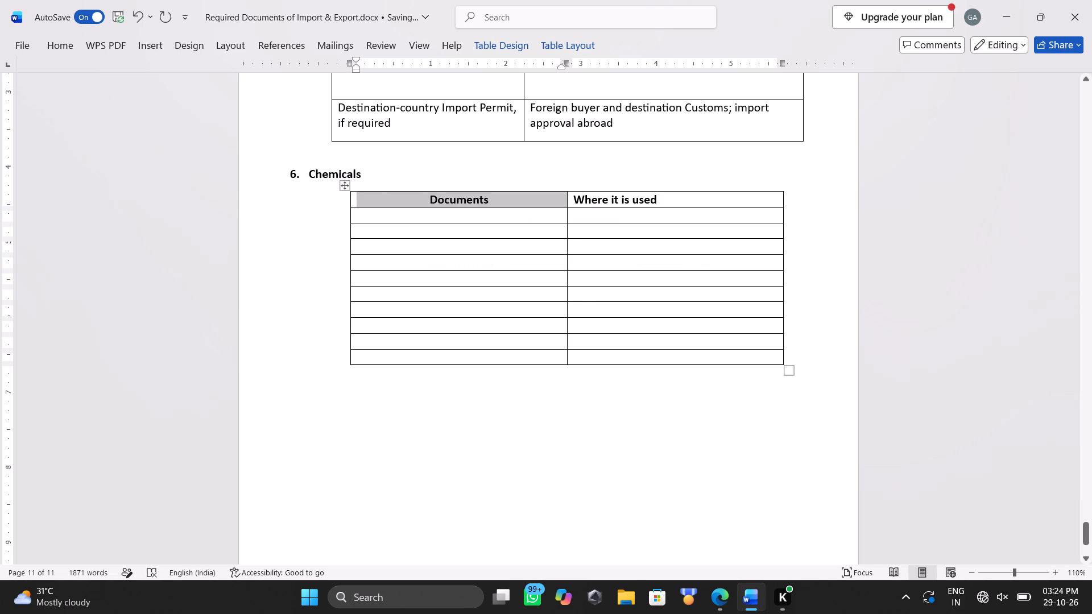
{"action": "key", "text": "ctrl+e"}
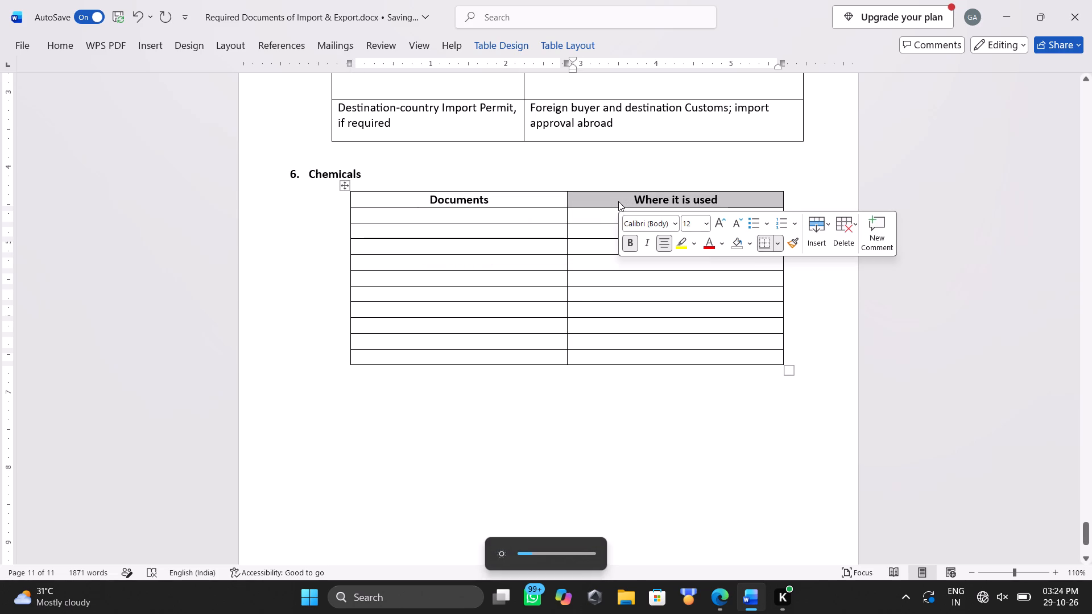
{"action": "left_click", "coordinate": [493, 218]}
{"action": "key", "text": "alt+Tab"}
{"action": "scroll", "coordinate": [346, 267], "scroll_direction": "up", "scroll_amount": 1}
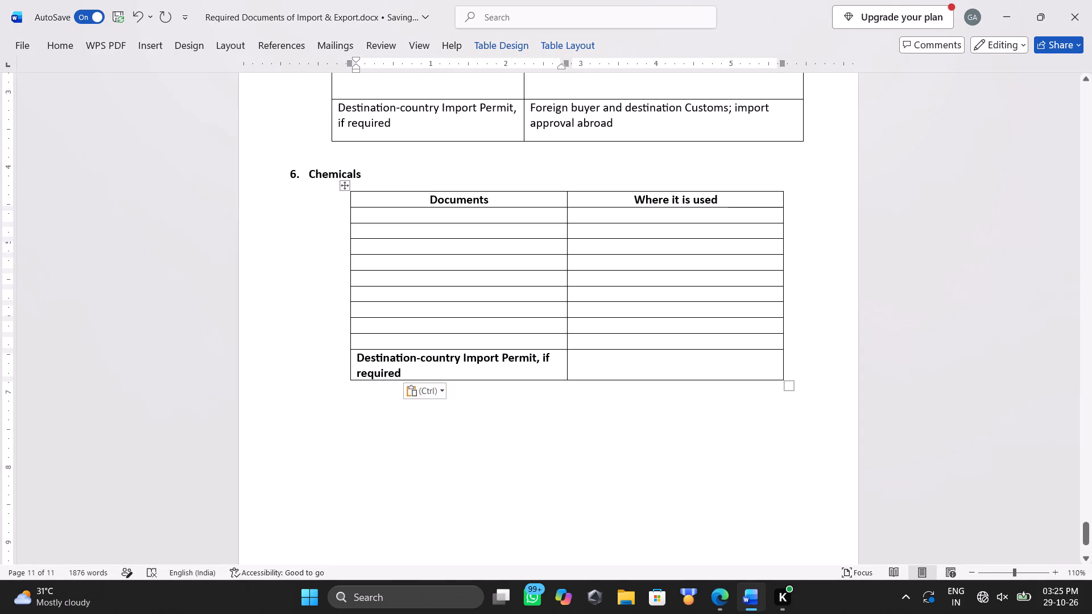
{"action": "left_click", "coordinate": [367, 346]}
{"action": "key", "text": "super+v"}
{"action": "key", "text": "Down"}
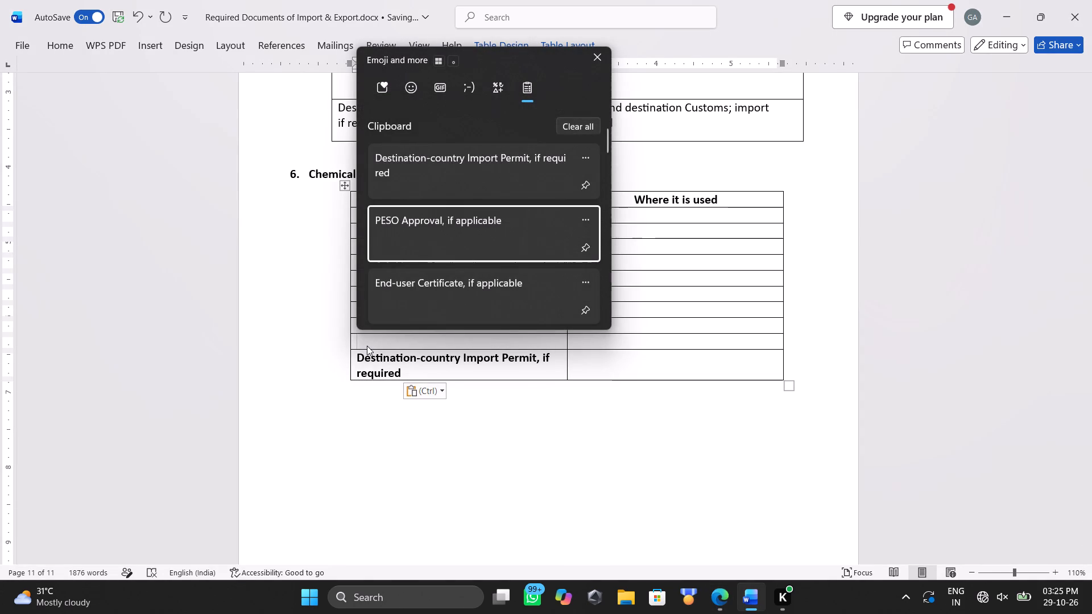
{"action": "key", "text": "Return"}
{"action": "key", "text": "ctrl+v"}
Paste End-user Certificate, if applicable above the PESO Approval row, and SCOMET Authorisation, if applicable in the cell above that.
{"action": "key", "text": "Up"}
{"action": "key", "text": "super+v"}
{"action": "key", "text": "Down"}
{"action": "key", "text": "Down"}
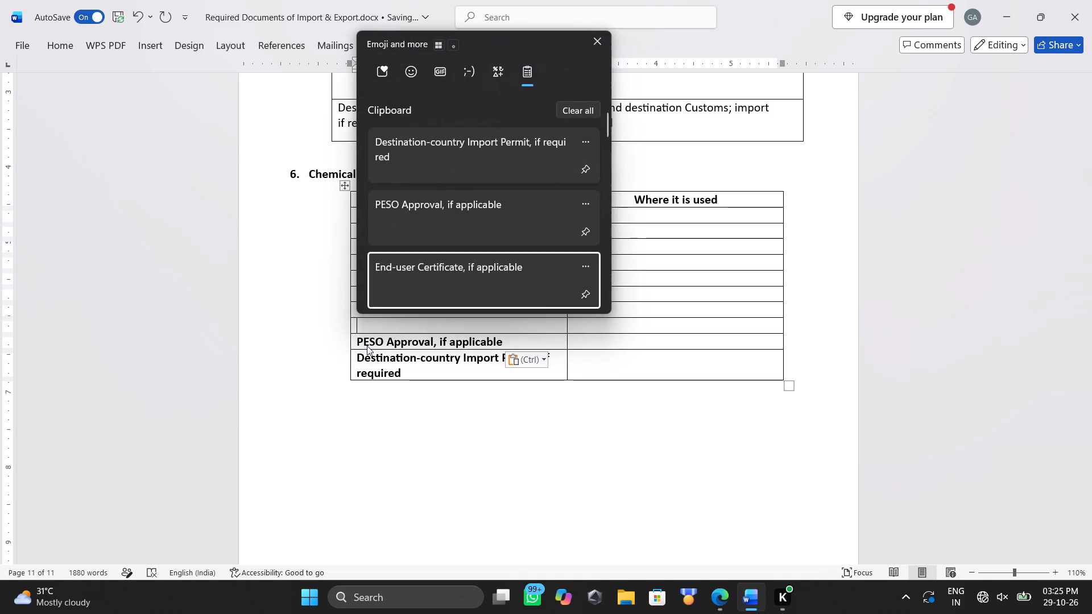
{"action": "key", "text": "Return"}
{"action": "key", "text": "ctrl+v"}
{"action": "key", "text": "Up"}
{"action": "key", "text": "super+v"}
{"action": "key", "text": "Down"}
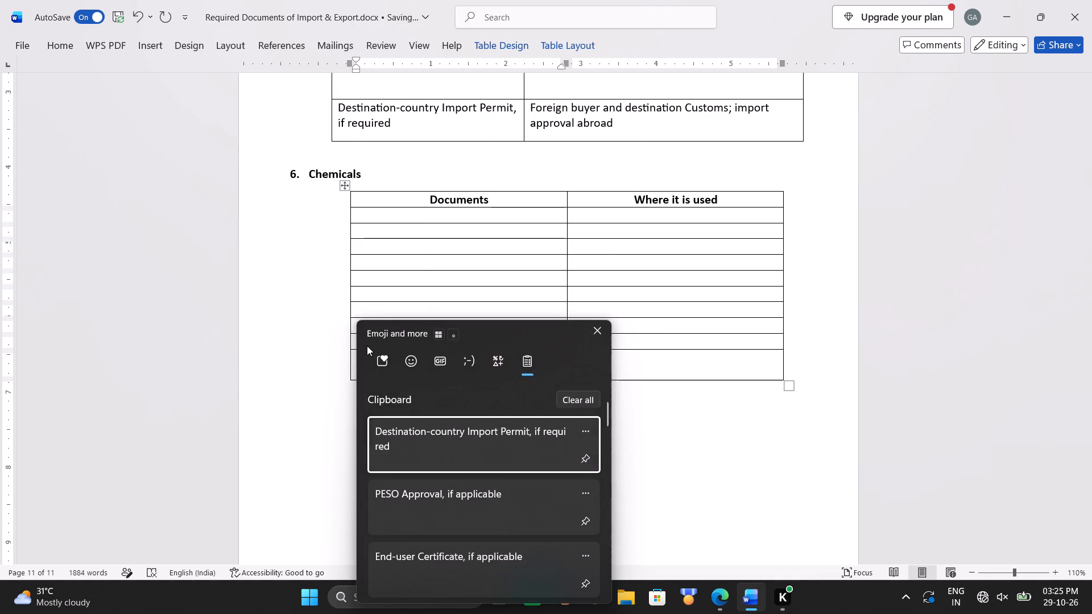
{"action": "key", "text": "Down"}
{"action": "key", "text": "Down"}
{"action": "key", "text": "Return"}
{"action": "key", "text": "ctrl+v"}
Paste IATA DG Declaration from the clipboard history into the Documents cell above SCOMET Authorisation, if applicable.
{"action": "key", "text": "Up"}
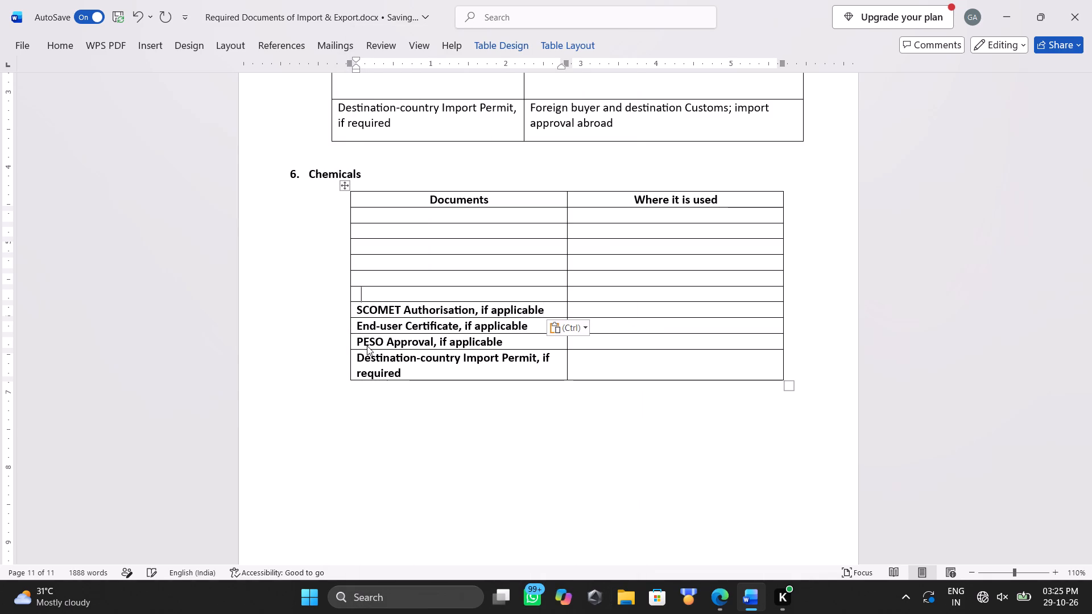
{"action": "key", "text": "super+v"}
{"action": "key", "text": "Down"}
{"action": "key", "text": "Down"}
{"action": "key", "text": "Down"}
{"action": "key", "text": "Down"}
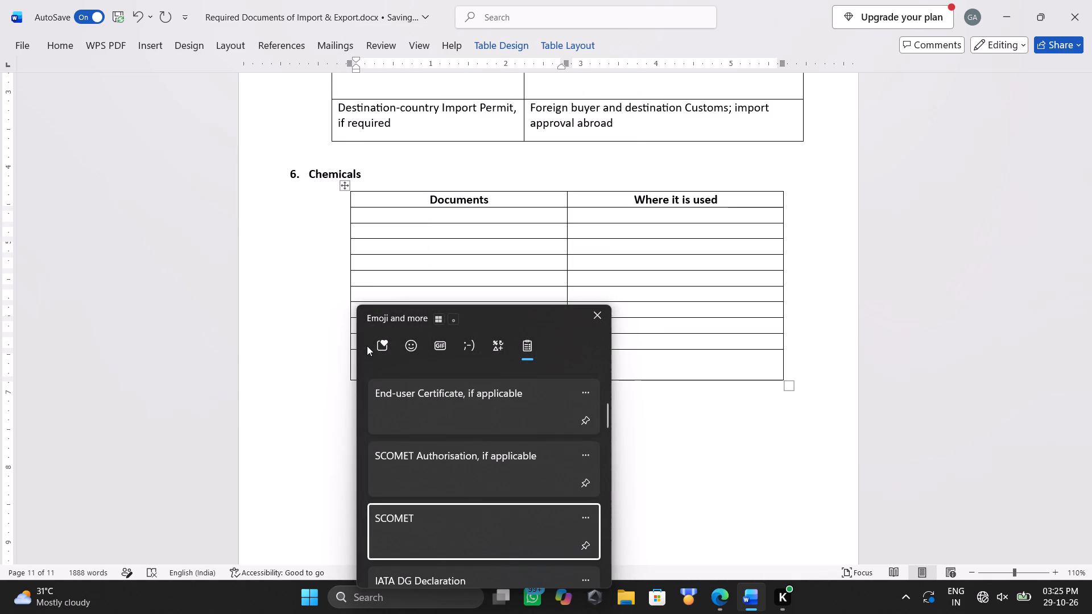
{"action": "key", "text": "Down"}
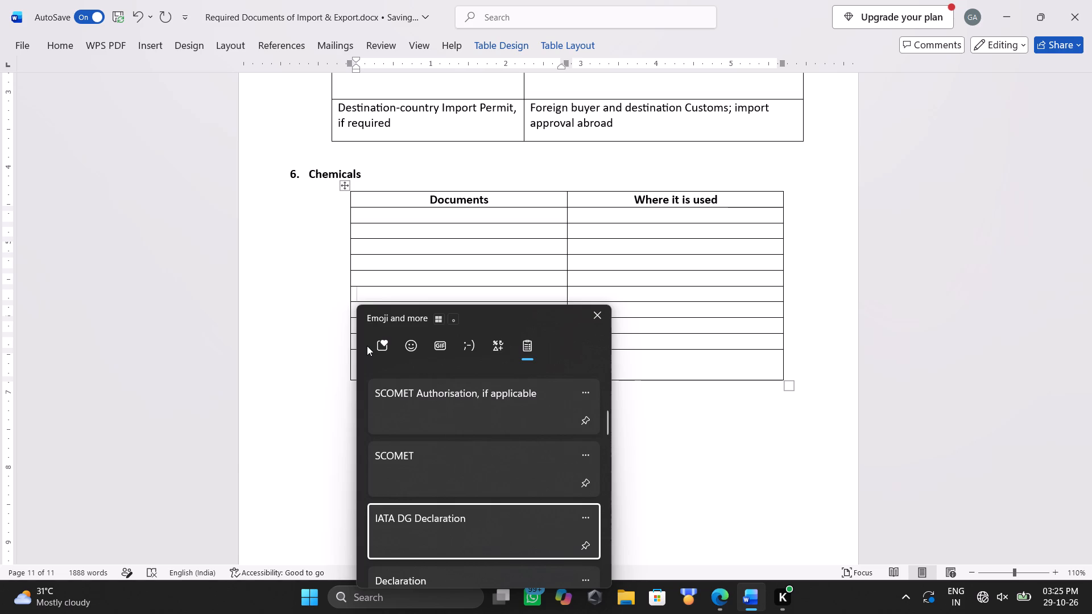
{"action": "key", "text": "Return"}
{"action": "key", "text": "ctrl+v"}
Paste IMDG Declaration from the clipboard history into the Documents cell above IATA DG Declaration.
{"action": "key", "text": "Up"}
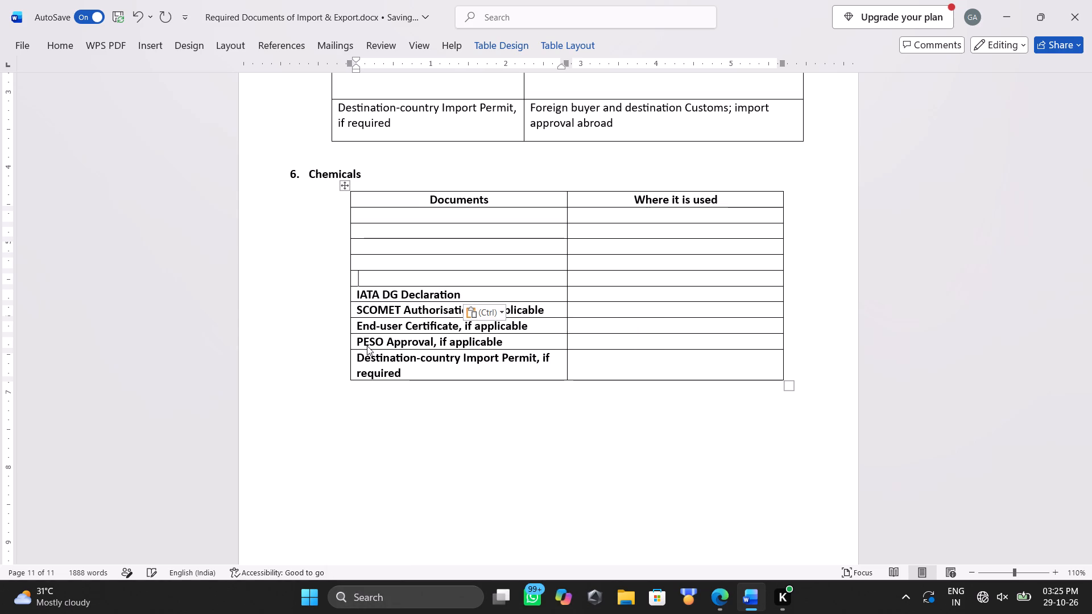
{"action": "key", "text": "super+v"}
{"action": "key", "text": "Down"}
{"action": "key", "text": "Down"}
{"action": "key", "text": "Down"}
{"action": "key", "text": "Down"}
{"action": "key", "text": "Down"}
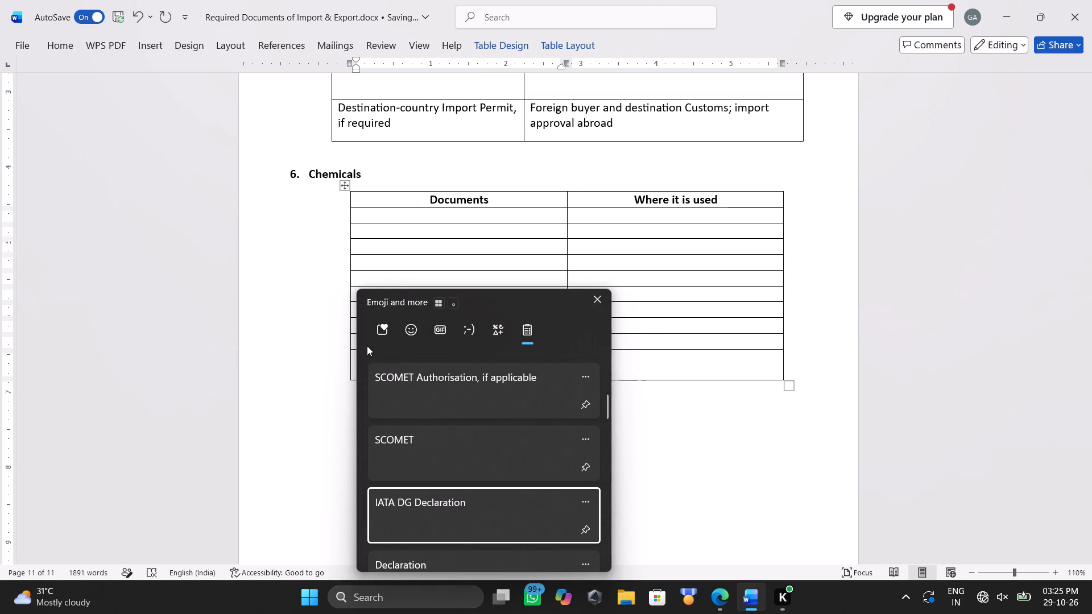
{"action": "key", "text": "Down"}
{"action": "key", "text": "Down"}
{"action": "key", "text": "Return"}
{"action": "key", "text": "ctrl+v"}
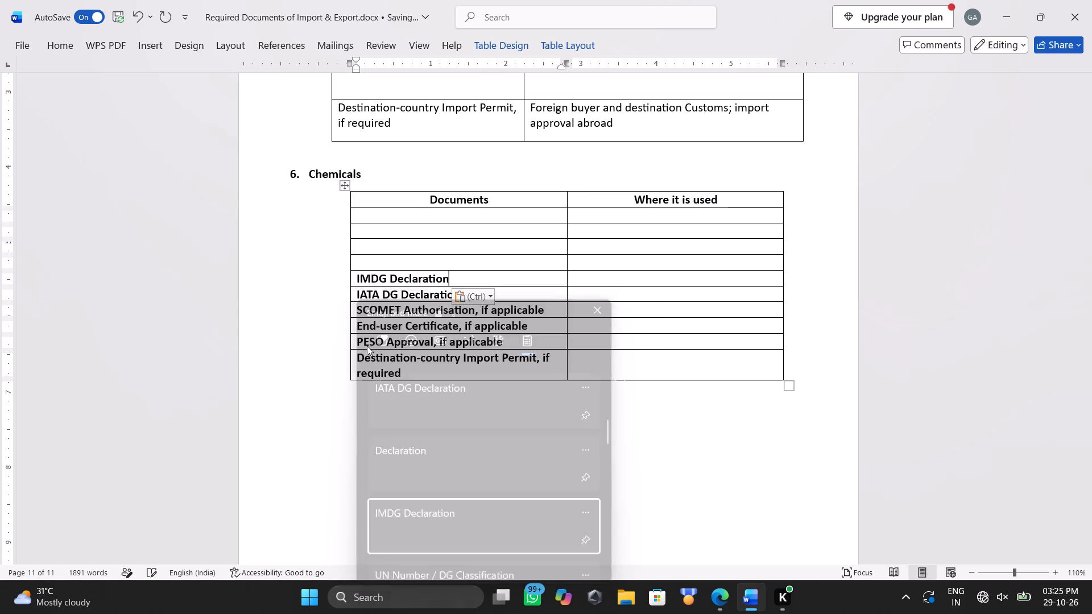
Paste UN Number / DG Classification from the clipboard history into the Documents cell above IMDG Declaration.
{"action": "key", "text": "Up"}
{"action": "key", "text": "super+v"}
{"action": "key", "text": "Down"}
{"action": "key", "text": "Down"}
{"action": "key", "text": "Down"}
{"action": "key", "text": "Down"}
{"action": "key", "text": "Down"}
{"action": "key", "text": "Down"}
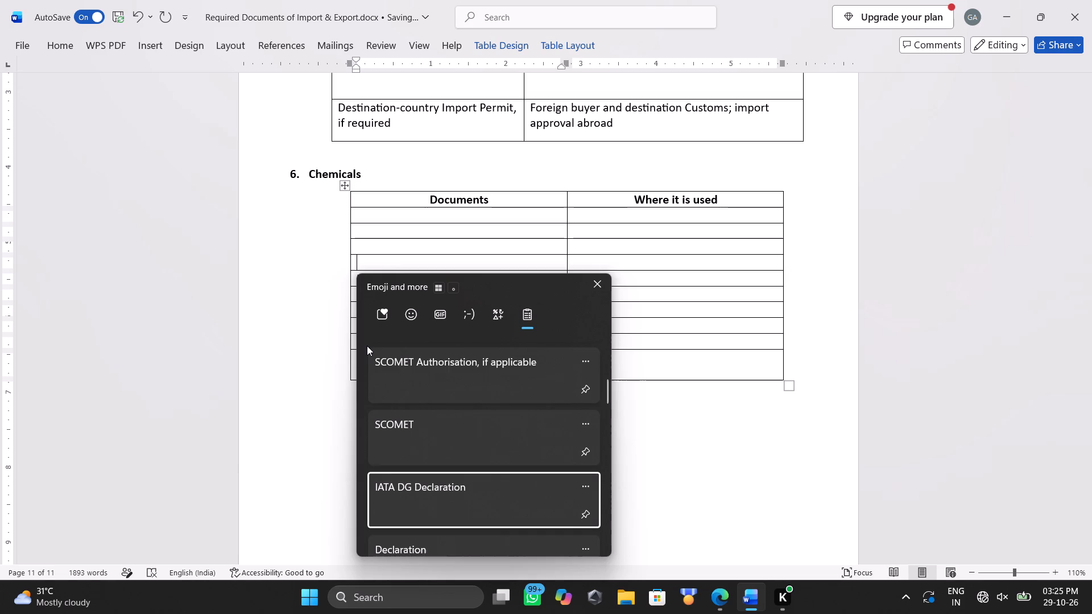
{"action": "key", "text": "Down"}
{"action": "key", "text": "Down"}
{"action": "key", "text": "Return"}
{"action": "key", "text": "ctrl+v"}
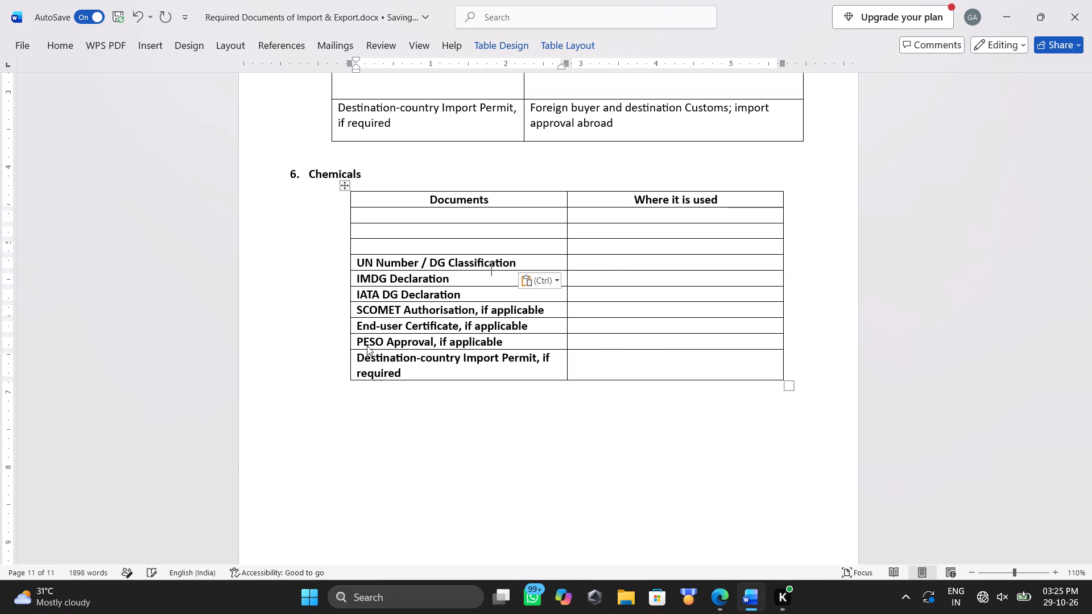
Paste Certificate of Analysis from the clipboard history into the Documents cell above UN Number / DG Classification.
{"action": "key", "text": "Down"}
{"action": "key", "text": "Down"}
{"action": "key", "text": "Down"}
{"action": "key", "text": "Up"}
{"action": "key", "text": "Up"}
{"action": "key", "text": "Up"}
{"action": "key", "text": "Up"}
{"action": "key", "text": "super+v"}
{"action": "key", "text": "Down"}
{"action": "key", "text": "Down"}
{"action": "key", "text": "Down"}
{"action": "key", "text": "Down"}
{"action": "key", "text": "Down"}
{"action": "key", "text": "Down"}
{"action": "key", "text": "Down"}
{"action": "key", "text": "Down"}
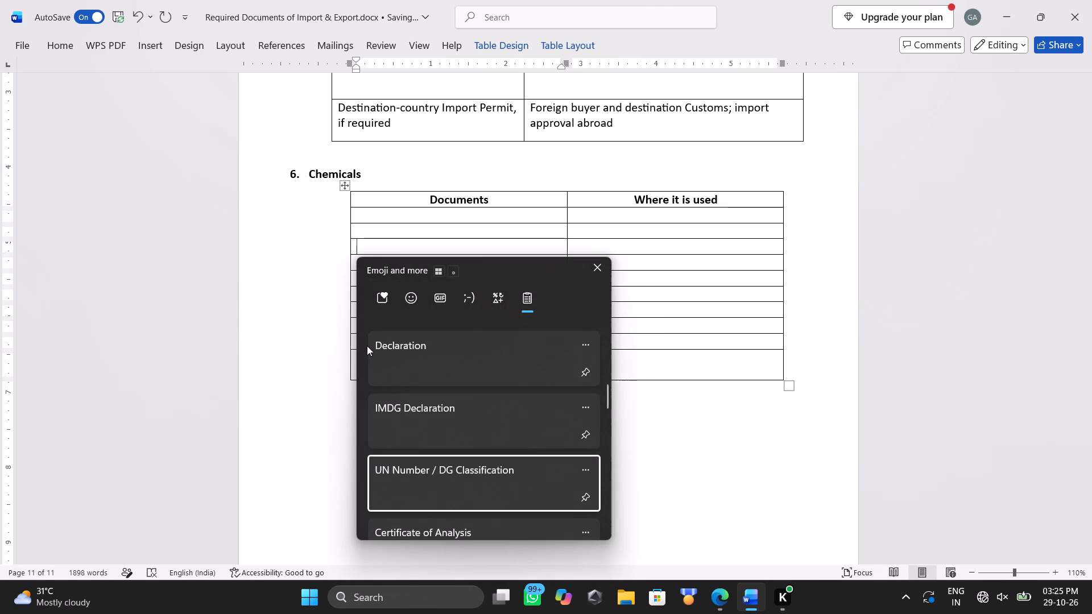
{"action": "key", "text": "Down"}
{"action": "key", "text": "Return"}
{"action": "key", "text": "ctrl+v"}
Paste MSDS / SDS from the clipboard history into the Documents cell above Certificate of Analysis.
{"action": "key", "text": "Up"}
{"action": "key", "text": "Up"}
{"action": "key", "text": "Down"}
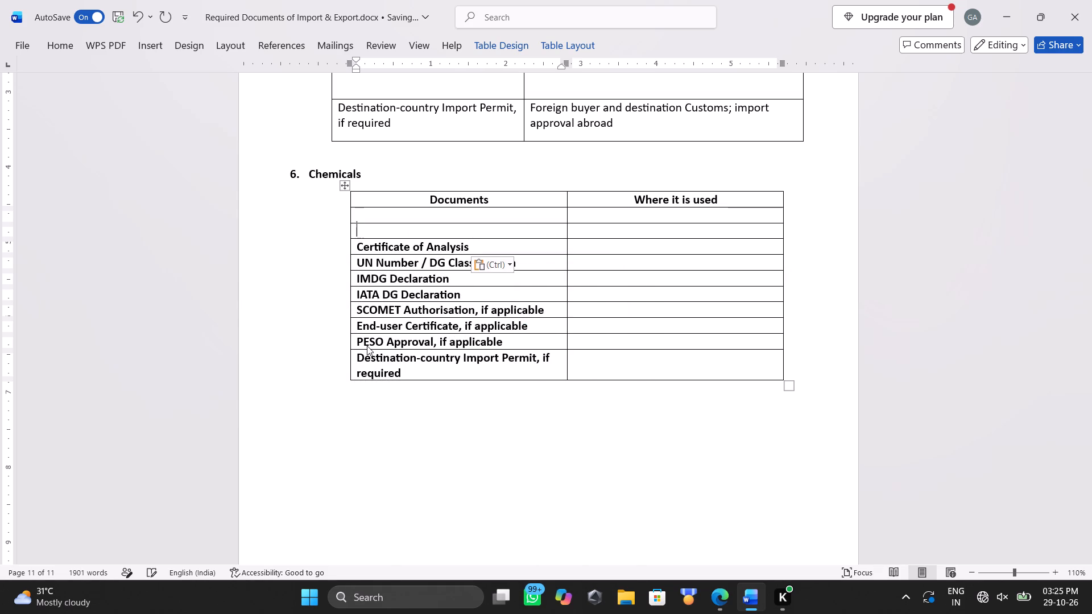
{"action": "key", "text": "super+v"}
{"action": "key", "text": "Down"}
{"action": "key", "text": "Down"}
{"action": "key", "text": "Down"}
{"action": "key", "text": "Down"}
{"action": "key", "text": "Down"}
{"action": "key", "text": "Down"}
{"action": "key", "text": "Down"}
{"action": "key", "text": "Down"}
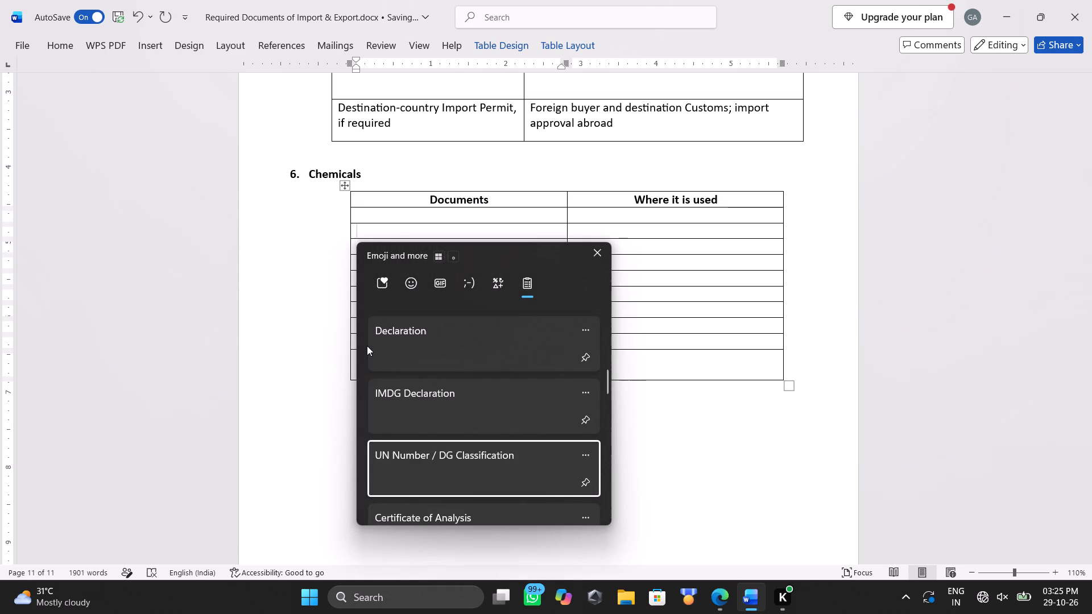
{"action": "key", "text": "Down"}
{"action": "key", "text": "Down"}
{"action": "key", "text": "Return"}
{"action": "key", "text": "ctrl+v"}
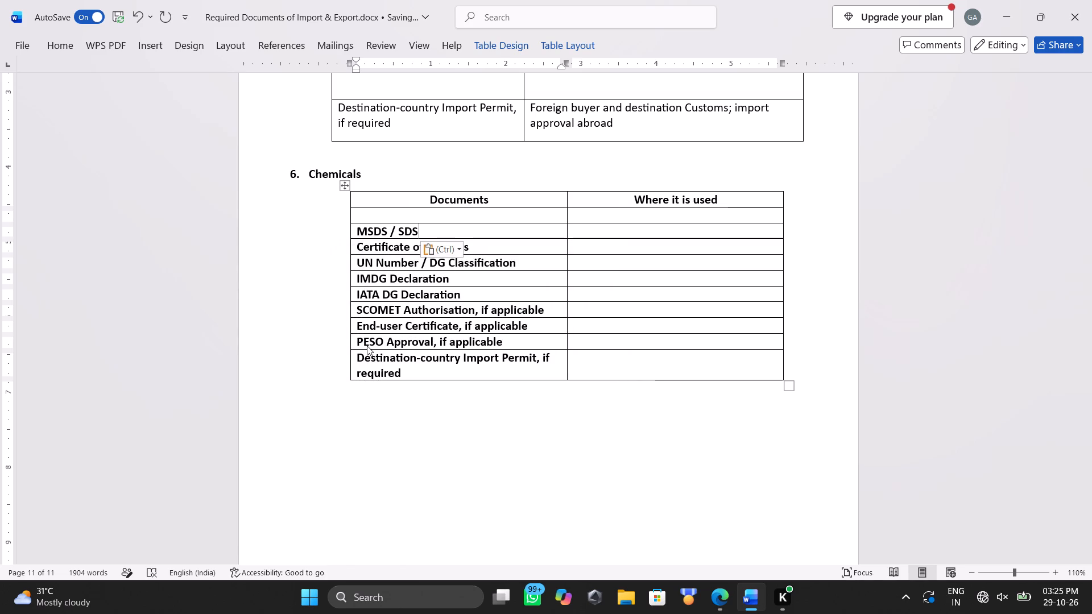
Delete the entire empty row between the header and MSDS / SDS in the Chemicals table.
{"action": "key", "text": "Up"}
{"action": "left_click", "coordinate": [379, 218]}
{"action": "right_click", "coordinate": [379, 218]}
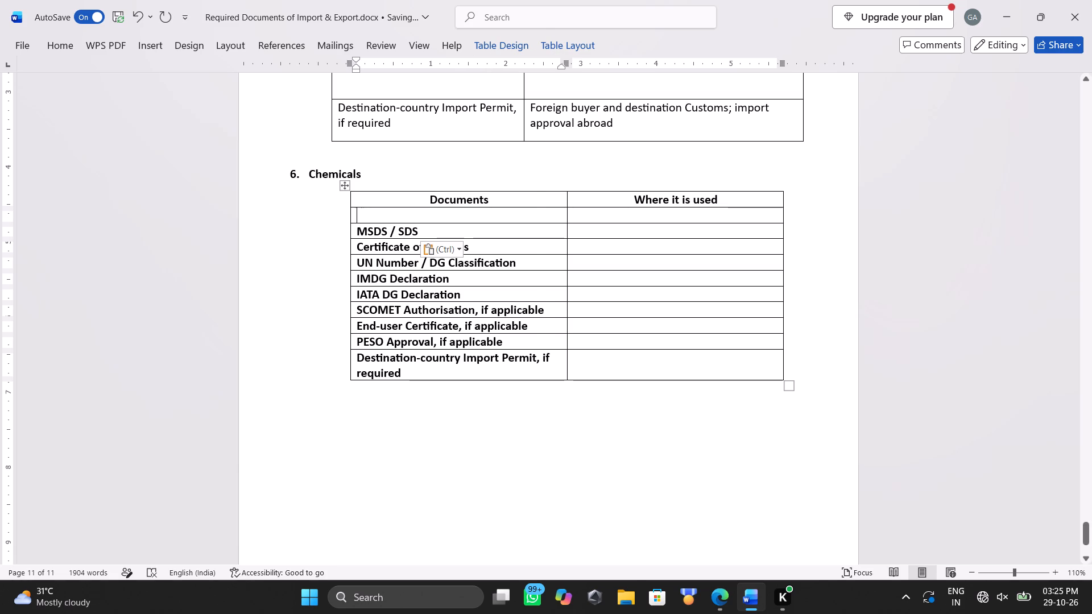
{"action": "left_click", "coordinate": [432, 417]}
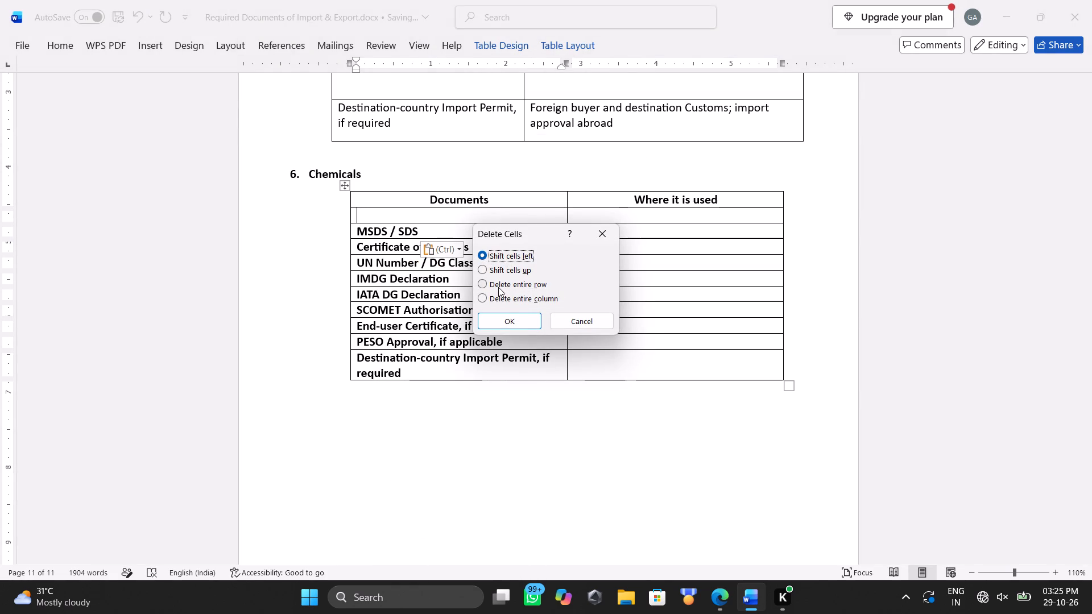
{"action": "left_click", "coordinate": [498, 287]}
{"action": "left_click", "coordinate": [500, 323]}
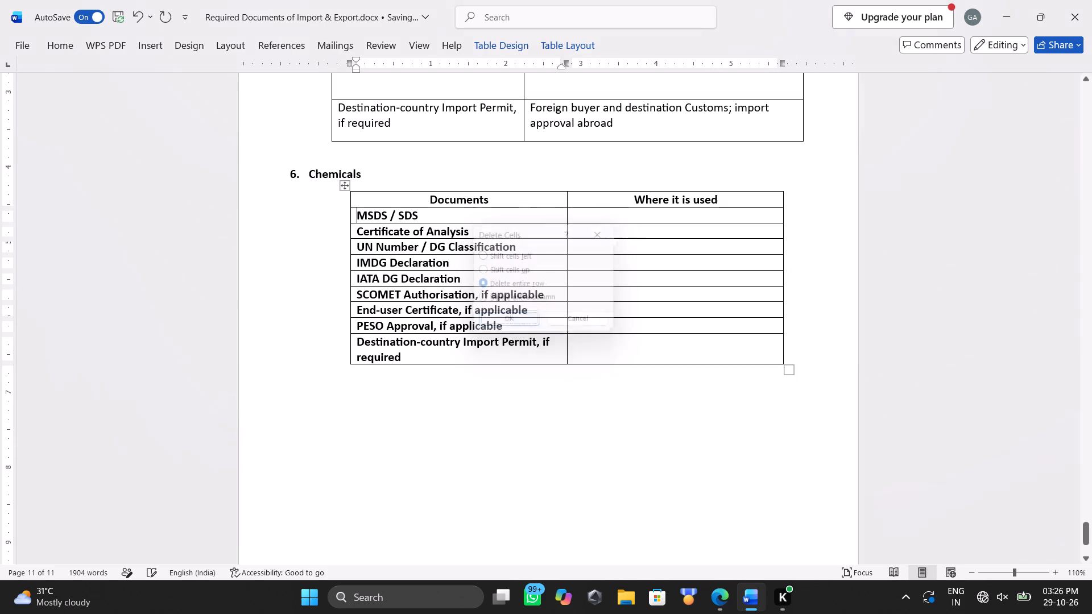
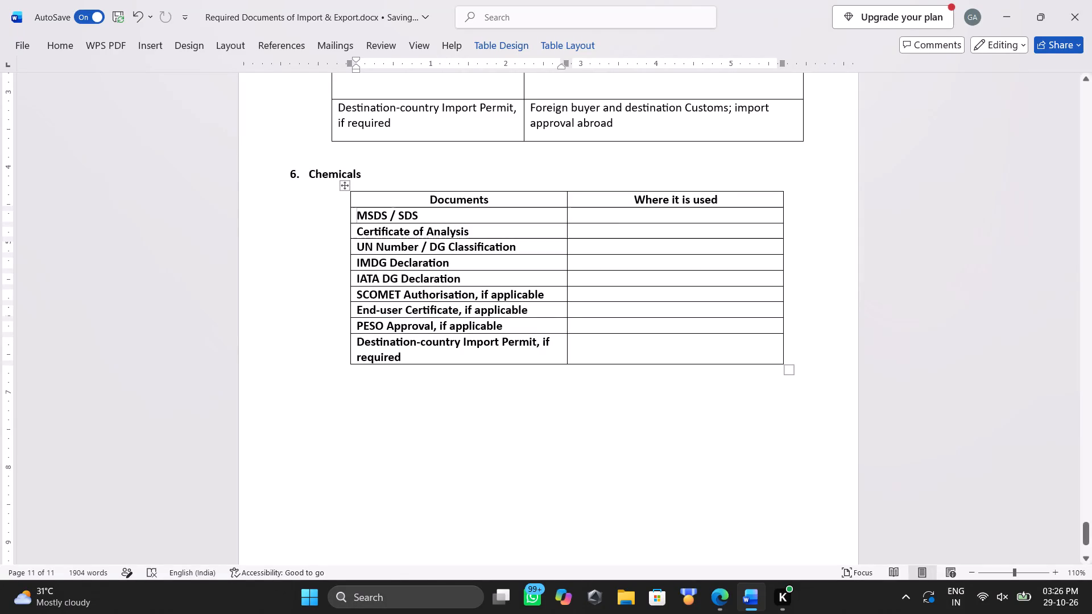
Remove the bold formatting from all document names below the Documents header in the Chemicals table.
{"action": "left_click_drag", "start_coordinate": [359, 216], "coordinate": [429, 354]}
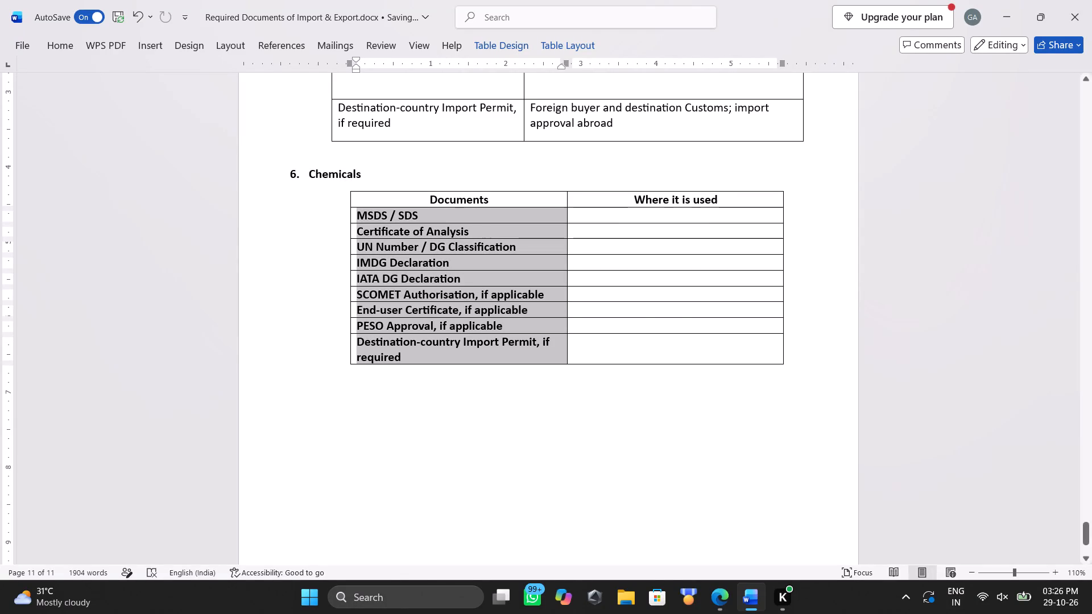
{"action": "left_click_drag", "start_coordinate": [429, 354], "coordinate": [427, 358]}
{"action": "key", "text": "ctrl+b"}
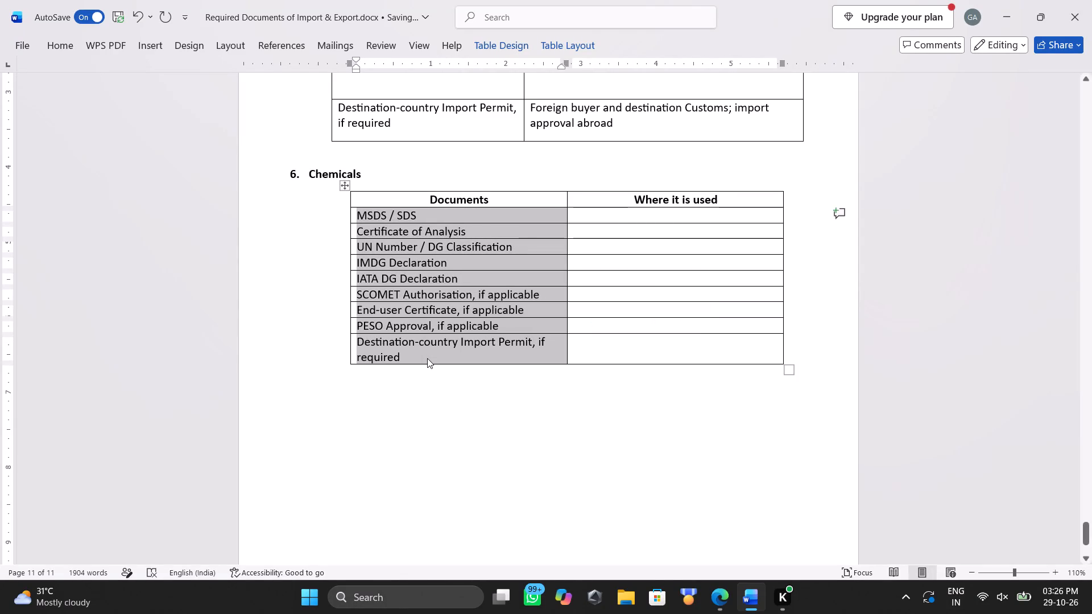
{"action": "left_click", "coordinate": [417, 301]}
{"action": "triple_click", "coordinate": [417, 301]}
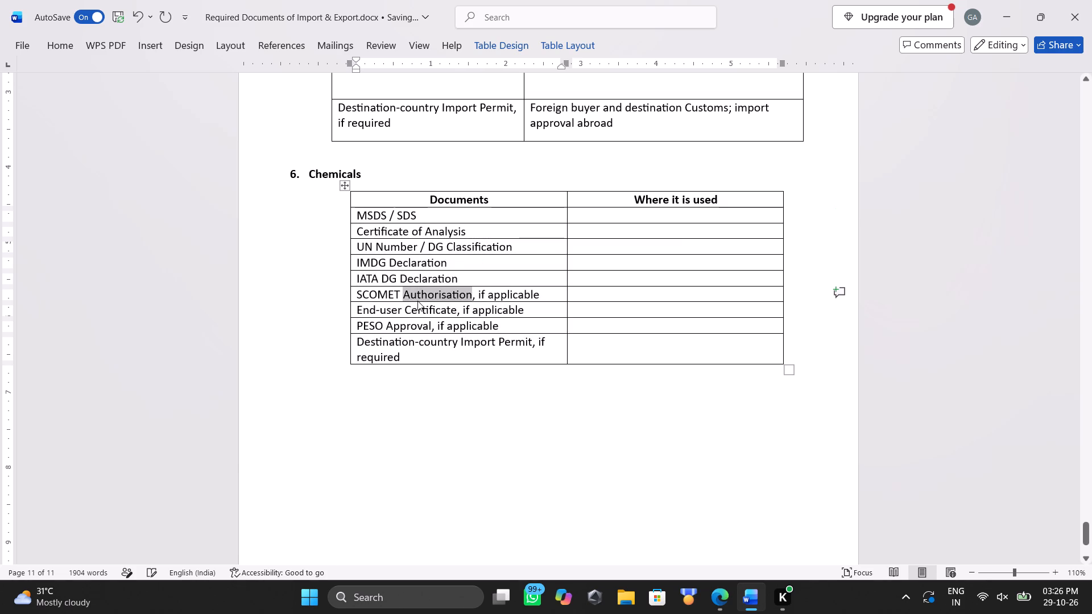
{"action": "left_click", "coordinate": [421, 433]}
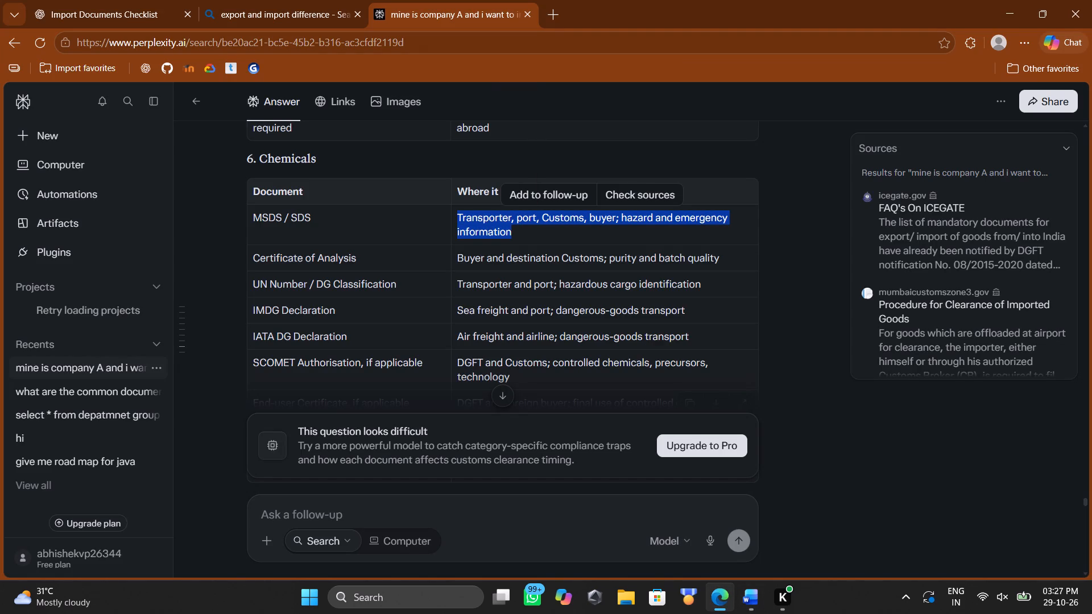
{"action": "triple_click", "coordinate": [475, 256]}
{"action": "key", "text": "ctrl+c"}
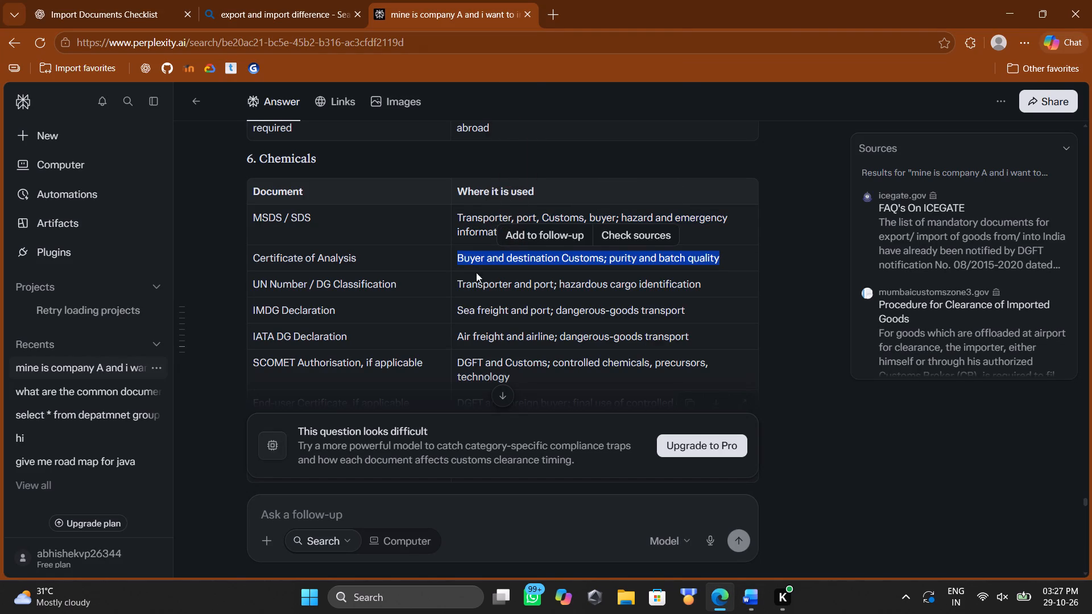
{"action": "triple_click", "coordinate": [478, 284]}
{"action": "key", "text": "ctrl+c"}
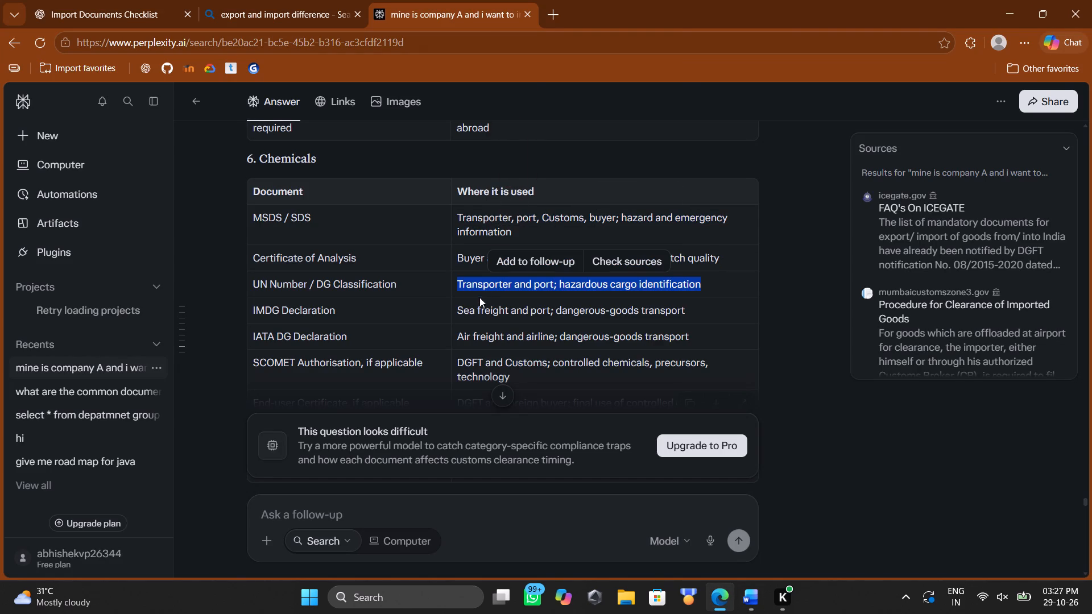
{"action": "triple_click", "coordinate": [479, 310]}
{"action": "key", "text": "ctrl+c"}
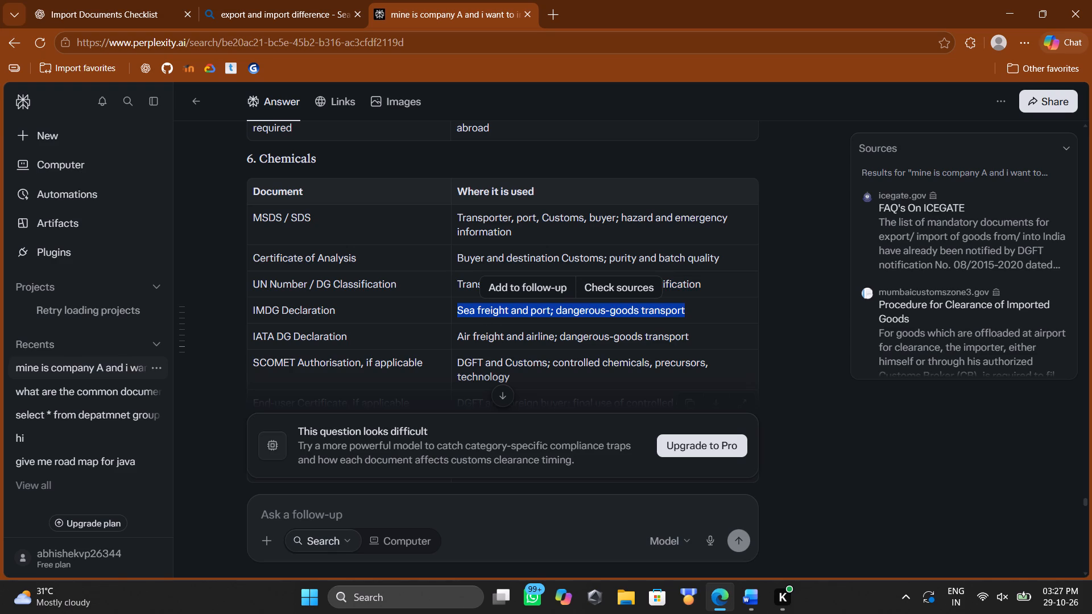
{"action": "triple_click", "coordinate": [483, 334]}
{"action": "key", "text": "ctrl+c"}
{"action": "triple_click", "coordinate": [485, 362]}
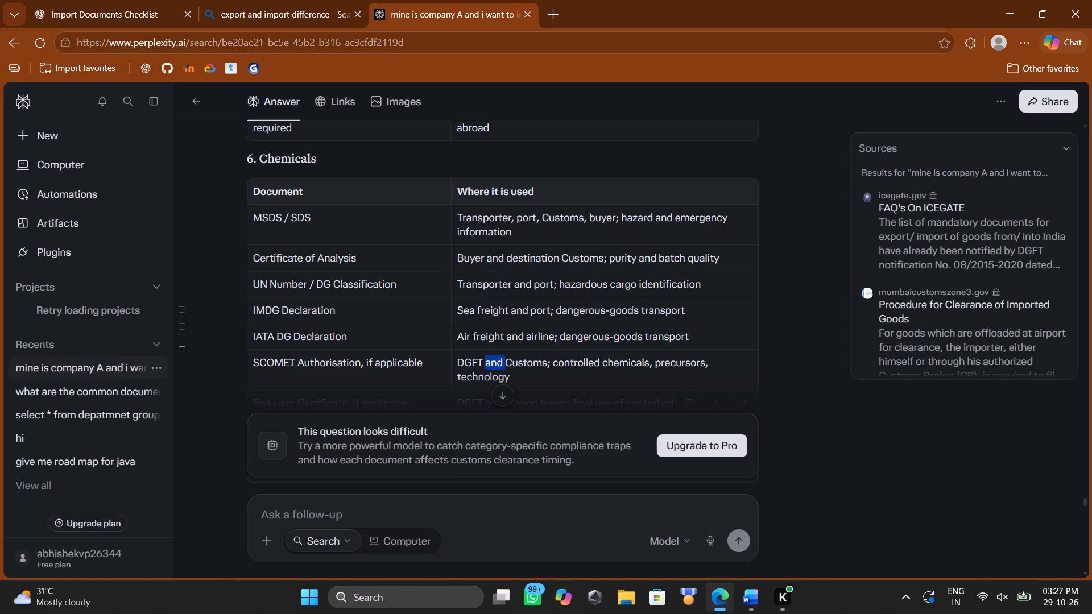
{"action": "key", "text": "ctrl+c"}
Copy the Where it is used entries for End-user Certificate, PESO Approval and Destination-country Import Permit individually.
{"action": "scroll", "coordinate": [485, 362], "scroll_direction": "down", "scroll_amount": 2}
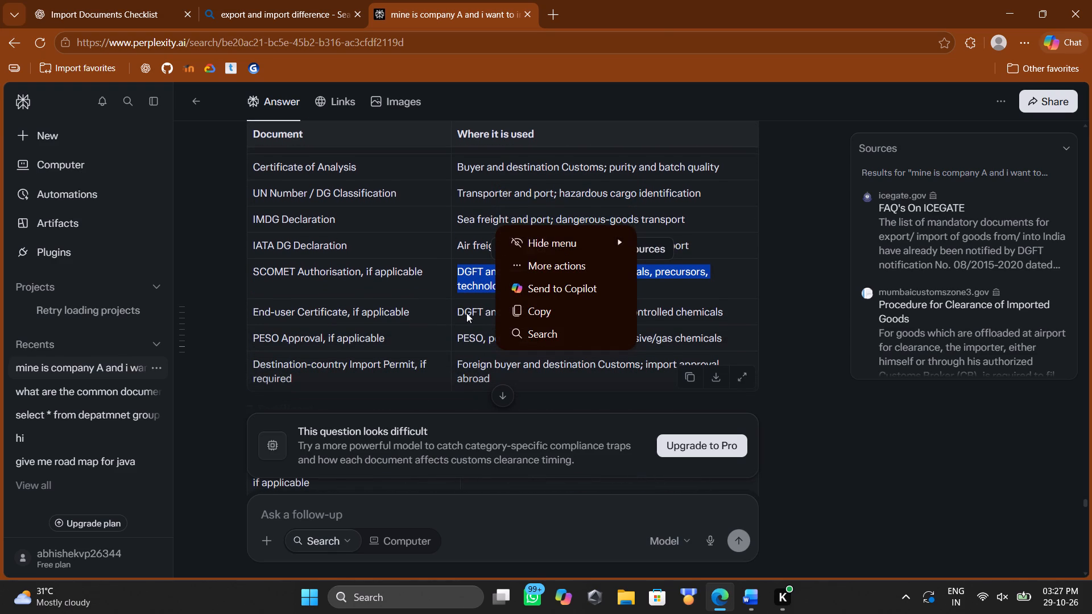
{"action": "triple_click", "coordinate": [466, 312]}
{"action": "key", "text": "ctrl+c"}
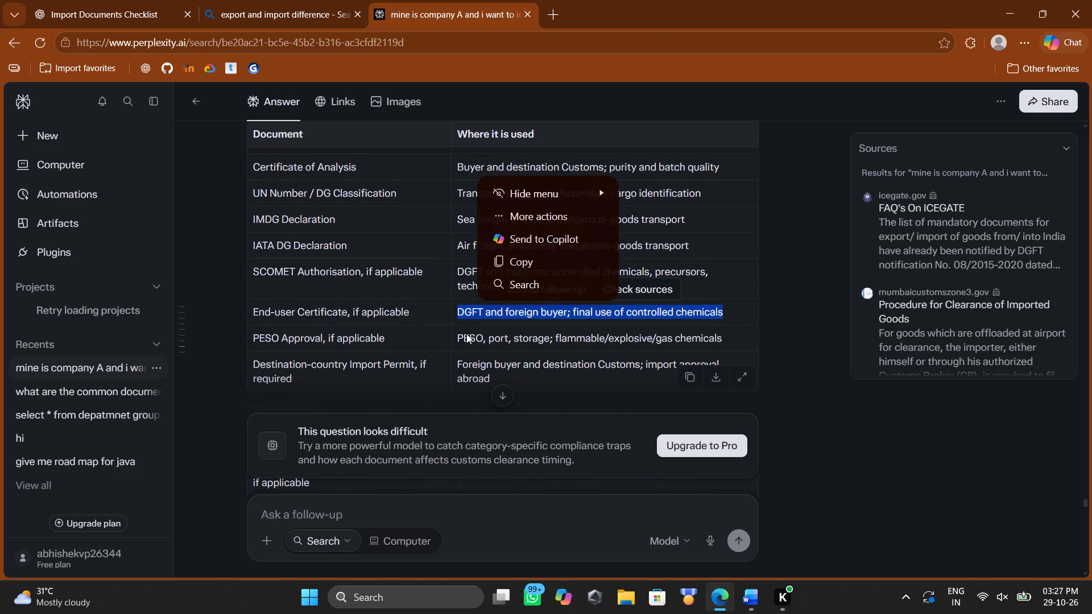
{"action": "triple_click", "coordinate": [466, 334]}
{"action": "key", "text": "ctrl+c"}
{"action": "triple_click", "coordinate": [466, 361]}
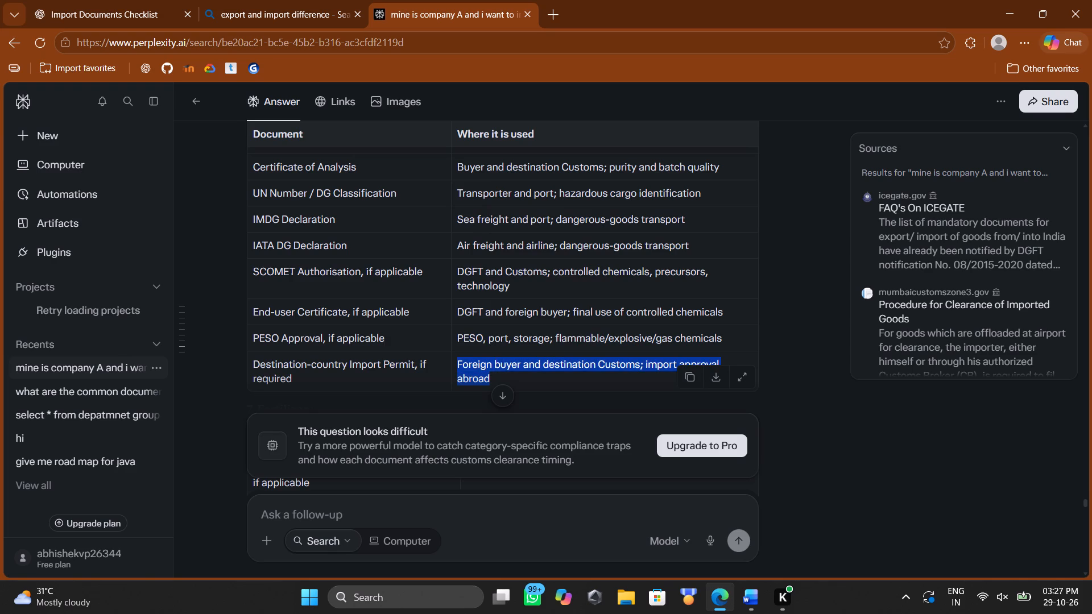
{"action": "key", "text": "ctrl+c"}
{"action": "scroll", "coordinate": [466, 361], "scroll_direction": "down", "scroll_amount": 1}
Switch to the Word document and paste Foreign buyer and destination Customs; import approval abroad beside Destination-country Import Permit in the Chemicals table.
{"action": "key", "text": "alt+Tab"}
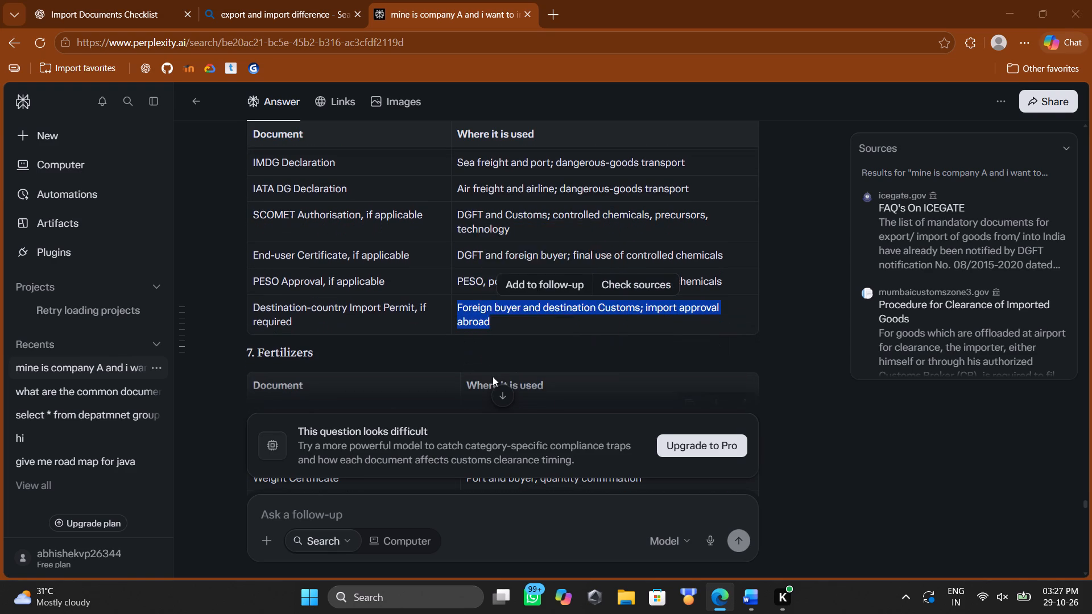
{"action": "left_click", "coordinate": [588, 350]}
{"action": "key", "text": "ctrl+v"}
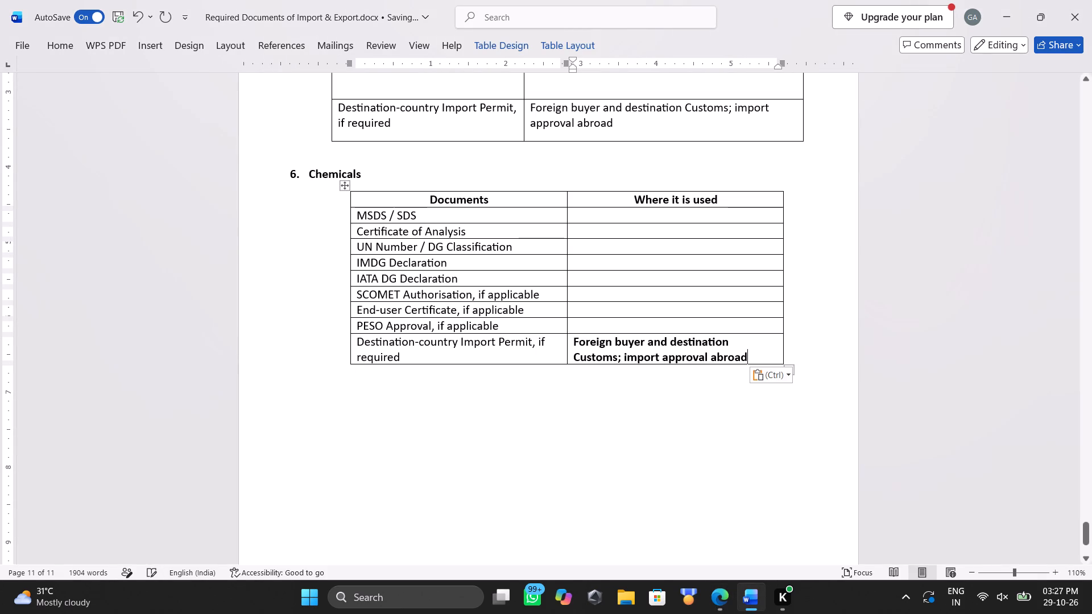
Paste PESO, port, storage; flammable/explosive/gas chemicals from the clipboard history into the Where it is used cell for PESO Approval.
{"action": "left_click", "coordinate": [587, 333]}
{"action": "key", "text": "super+v"}
{"action": "key", "text": "Down"}
{"action": "key", "text": "Return"}
{"action": "key", "text": "ctrl+v"}
Paste DGFT and foreign buyer; final use of controlled chemicals from the clipboard history into the Where it is used cell for End-user Certificate.
{"action": "key", "text": "Up"}
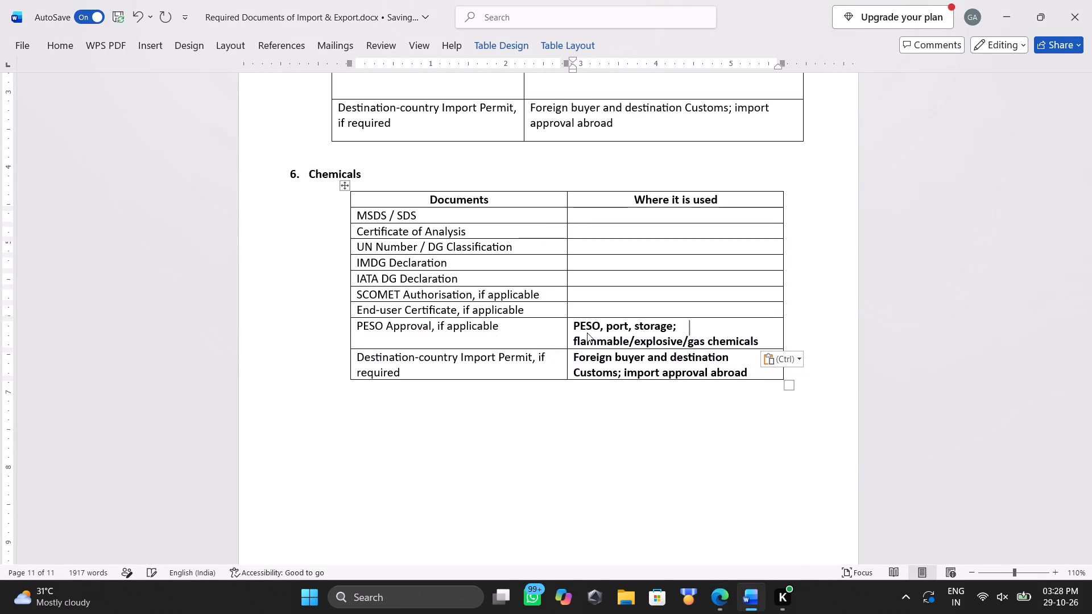
{"action": "key", "text": "Up"}
{"action": "key", "text": "super+v"}
{"action": "key", "text": "Down"}
{"action": "key", "text": "Down"}
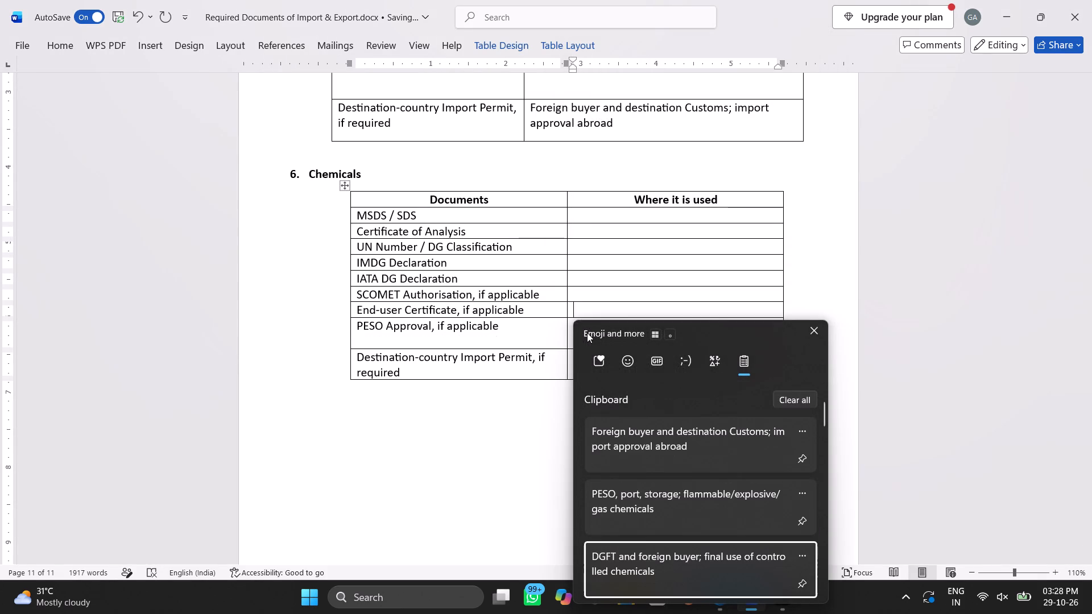
{"action": "key", "text": "Return"}
{"action": "key", "text": "ctrl+v"}
Paste DGFT and Customs; controlled chemicals, precursors, technology from the clipboard history into the Where it is used cell for SCOMET Authorisation.
{"action": "key", "text": "Up"}
{"action": "key", "text": "Up"}
{"action": "key", "text": "super+v"}
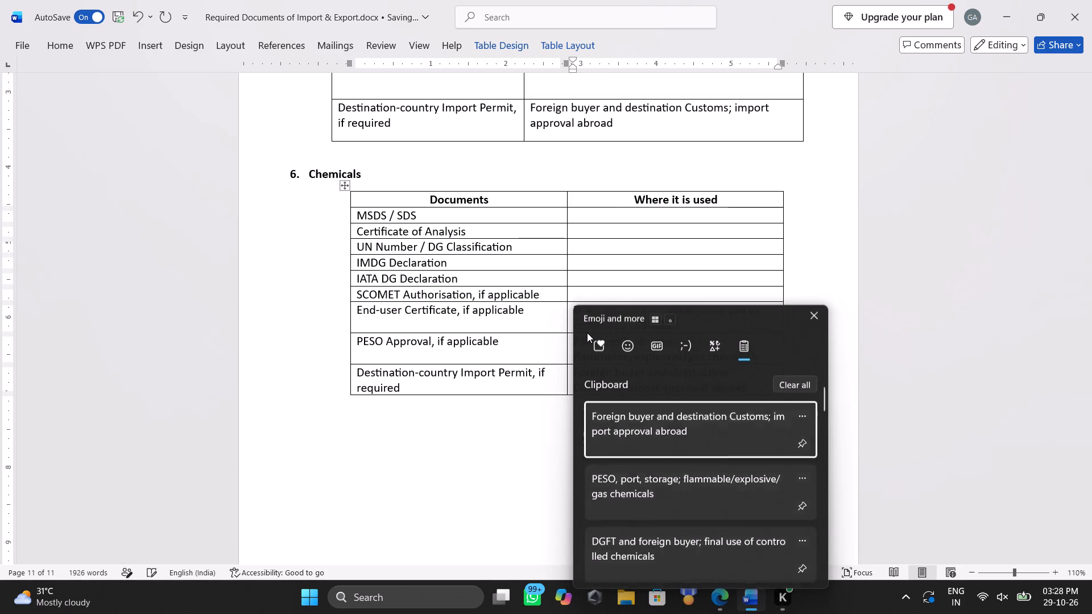
{"action": "key", "text": "Down"}
{"action": "key", "text": "Down"}
{"action": "key", "text": "Down"}
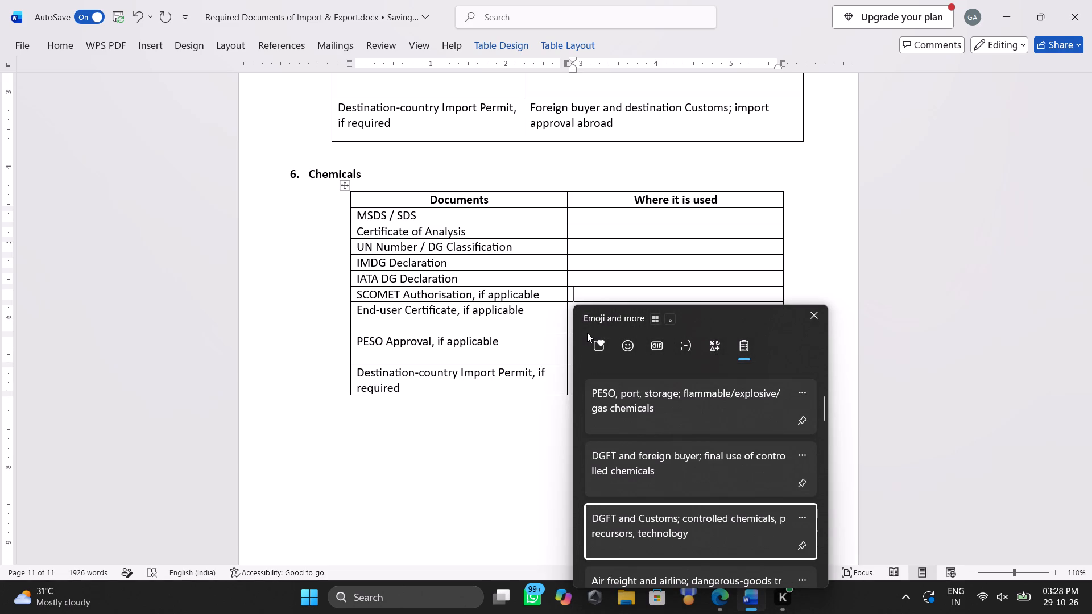
{"action": "key", "text": "Return"}
{"action": "key", "text": "ctrl+v"}
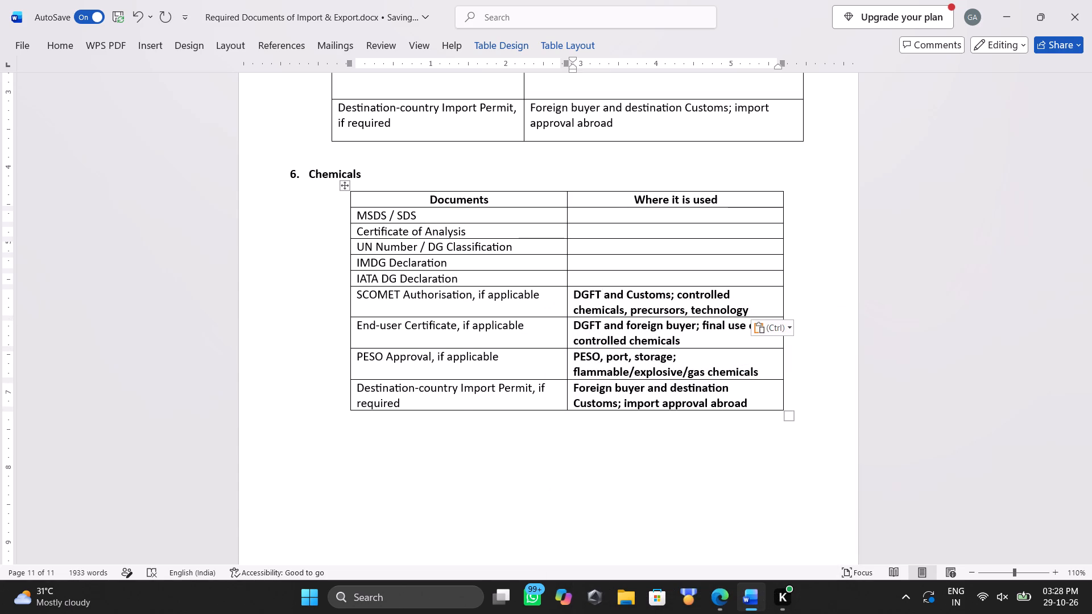
Paste Air freight and airline; dangerous-goods transport from the clipboard history into the Where it is used cell for IATA DG Declaration.
{"action": "key", "text": "Up"}
{"action": "key", "text": "Up"}
{"action": "key", "text": "super+v"}
{"action": "key", "text": "Down"}
{"action": "key", "text": "Down"}
{"action": "key", "text": "Down"}
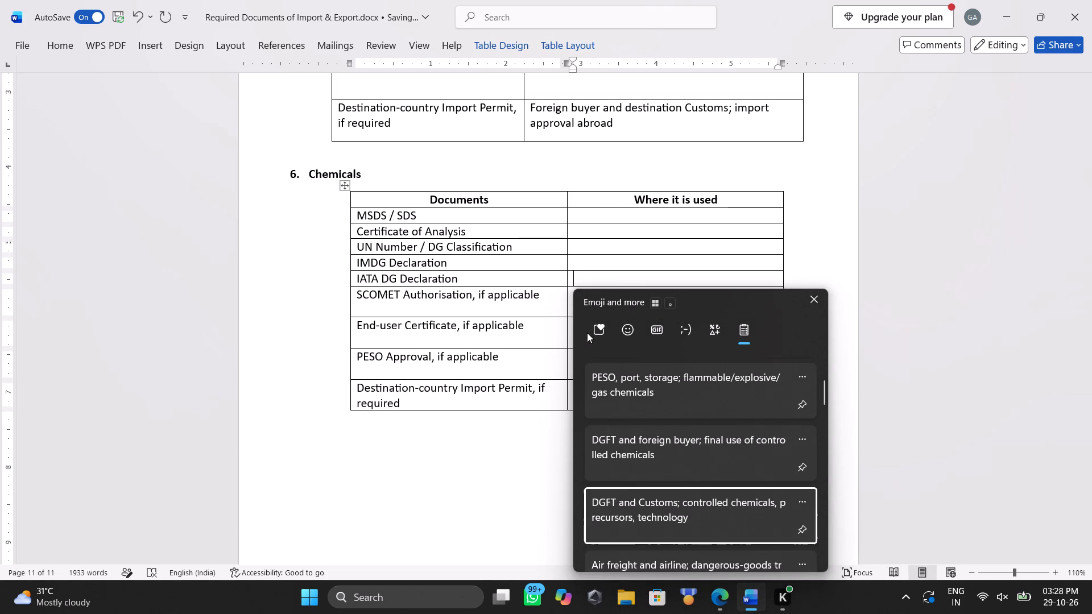
{"action": "key", "text": "Down"}
{"action": "key", "text": "Return"}
{"action": "key", "text": "ctrl+v"}
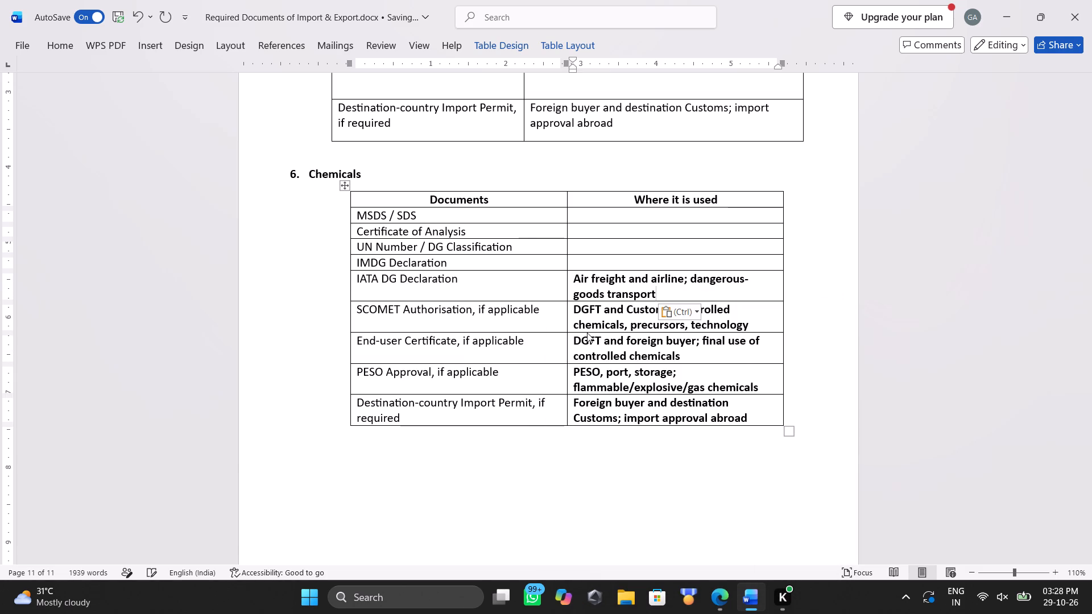
Paste Sea freight and port; dangerous-goods transport from the clipboard history into the Where it is used cell for IMDG Declaration.
{"action": "key", "text": "Up"}
{"action": "key", "text": "Up"}
{"action": "key", "text": "super+v"}
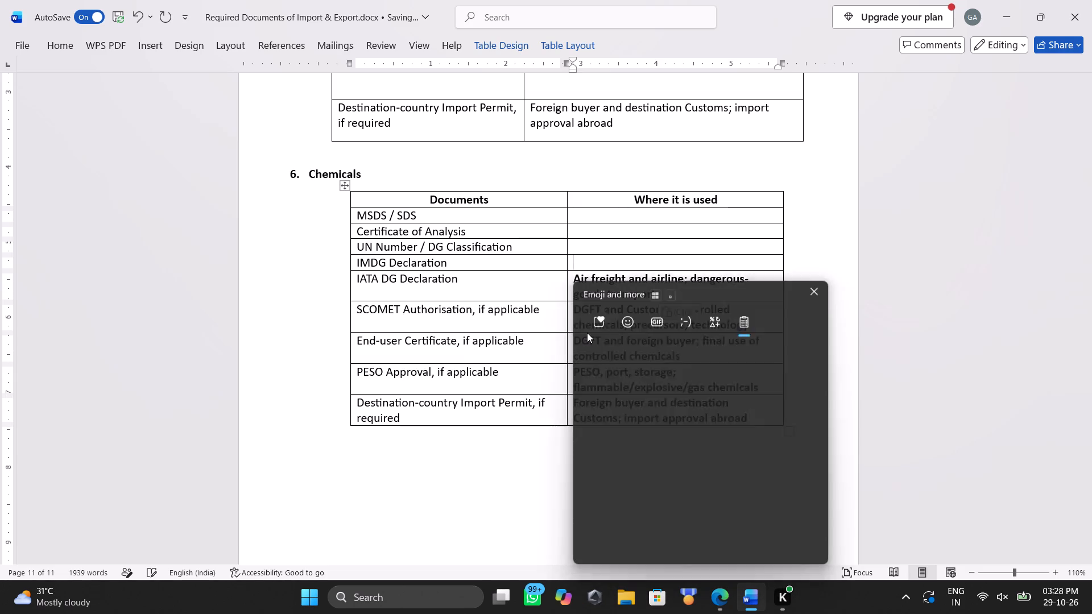
{"action": "key", "text": "Down"}
{"action": "key", "text": "Down"}
{"action": "key", "text": "Down"}
{"action": "key", "text": "Down"}
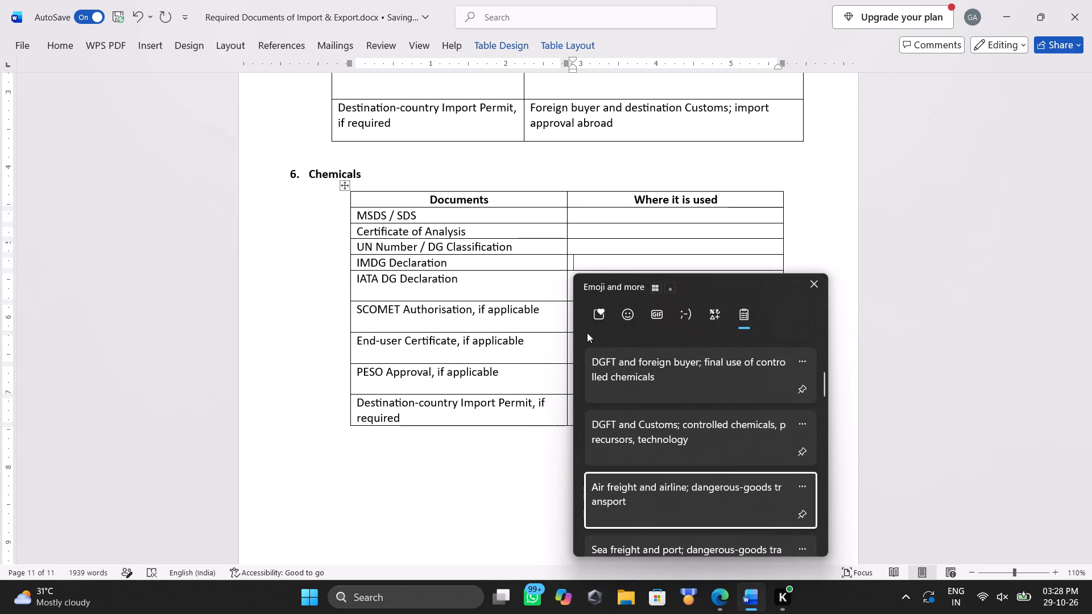
{"action": "key", "text": "Down"}
{"action": "key", "text": "Return"}
{"action": "key", "text": "ctrl+v"}
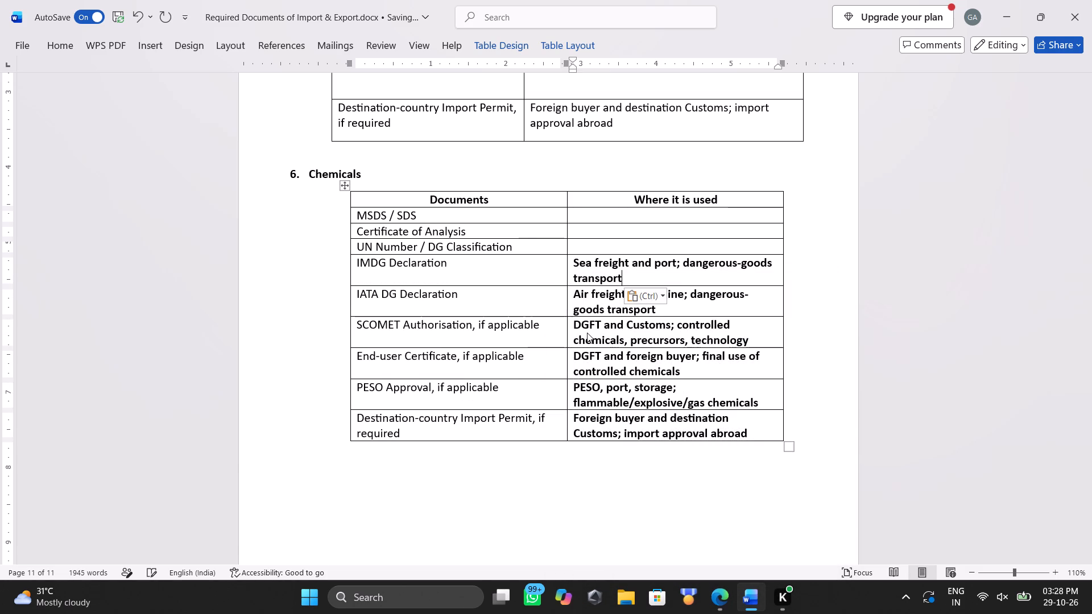
Paste Transporter and port; hazardous cargo identification from the clipboard history into the Where it is used cell for UN Number / DG Classification.
{"action": "key", "text": "Up"}
{"action": "key", "text": "Up"}
{"action": "key", "text": "super+v"}
{"action": "key", "text": "Down"}
{"action": "key", "text": "Down"}
{"action": "key", "text": "Down"}
{"action": "key", "text": "Down"}
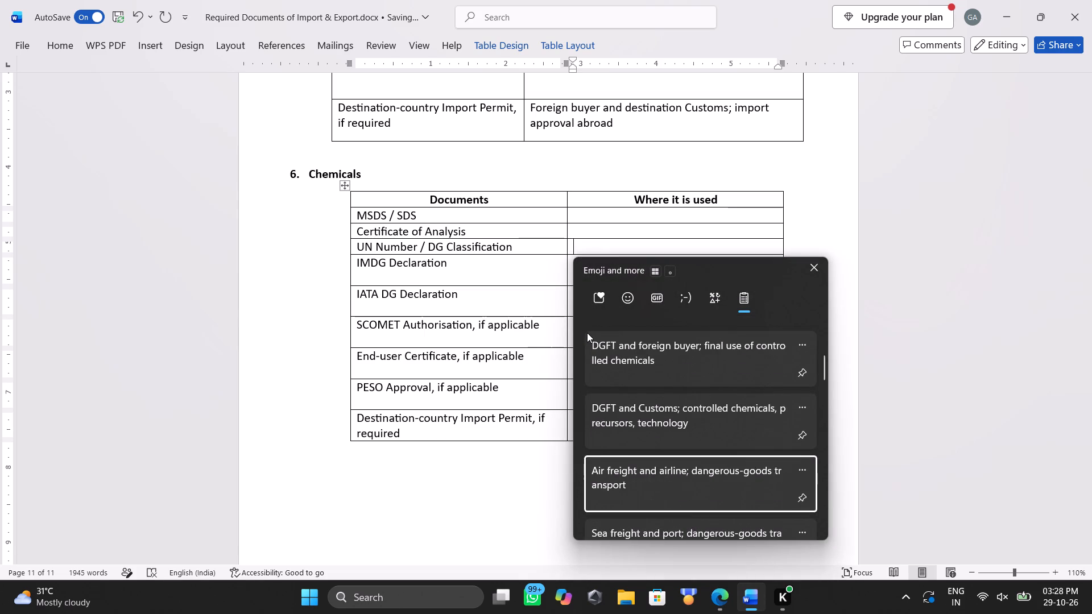
{"action": "key", "text": "Down"}
{"action": "key", "text": "Down"}
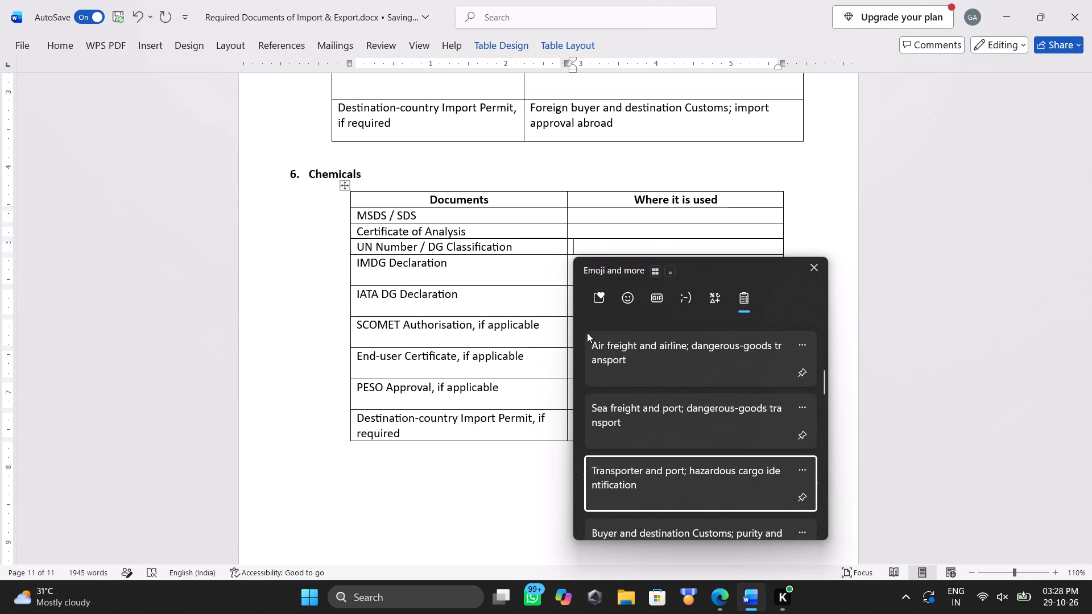
{"action": "key", "text": "Return"}
{"action": "key", "text": "ctrl+v"}
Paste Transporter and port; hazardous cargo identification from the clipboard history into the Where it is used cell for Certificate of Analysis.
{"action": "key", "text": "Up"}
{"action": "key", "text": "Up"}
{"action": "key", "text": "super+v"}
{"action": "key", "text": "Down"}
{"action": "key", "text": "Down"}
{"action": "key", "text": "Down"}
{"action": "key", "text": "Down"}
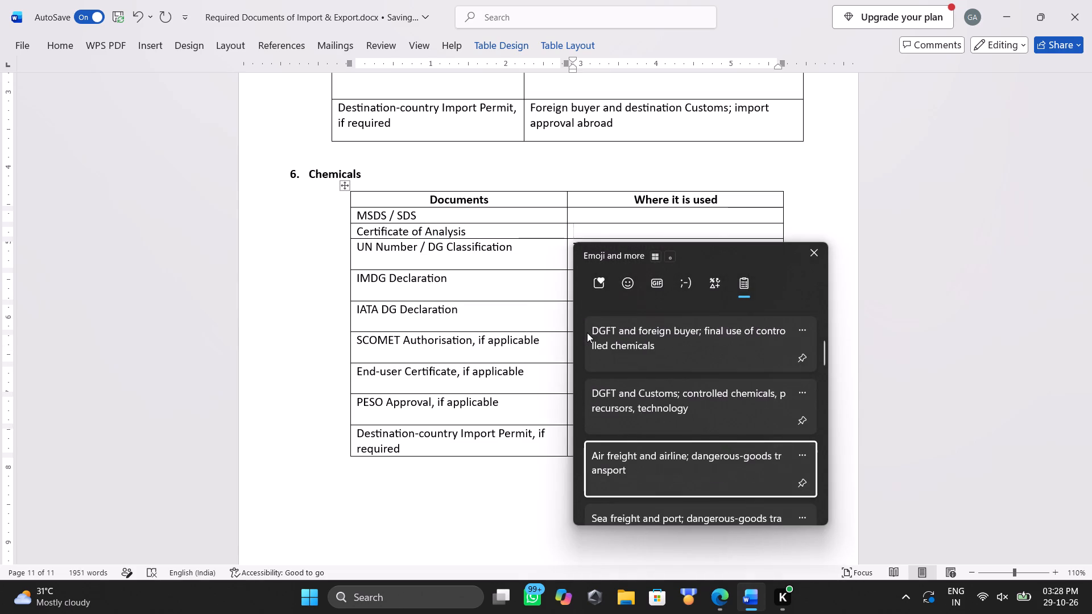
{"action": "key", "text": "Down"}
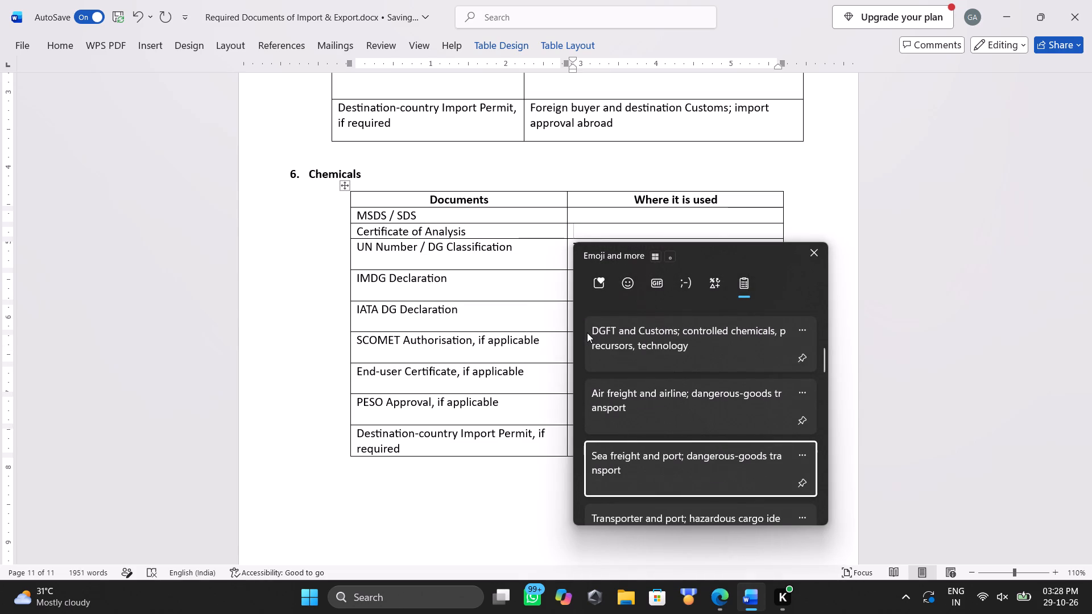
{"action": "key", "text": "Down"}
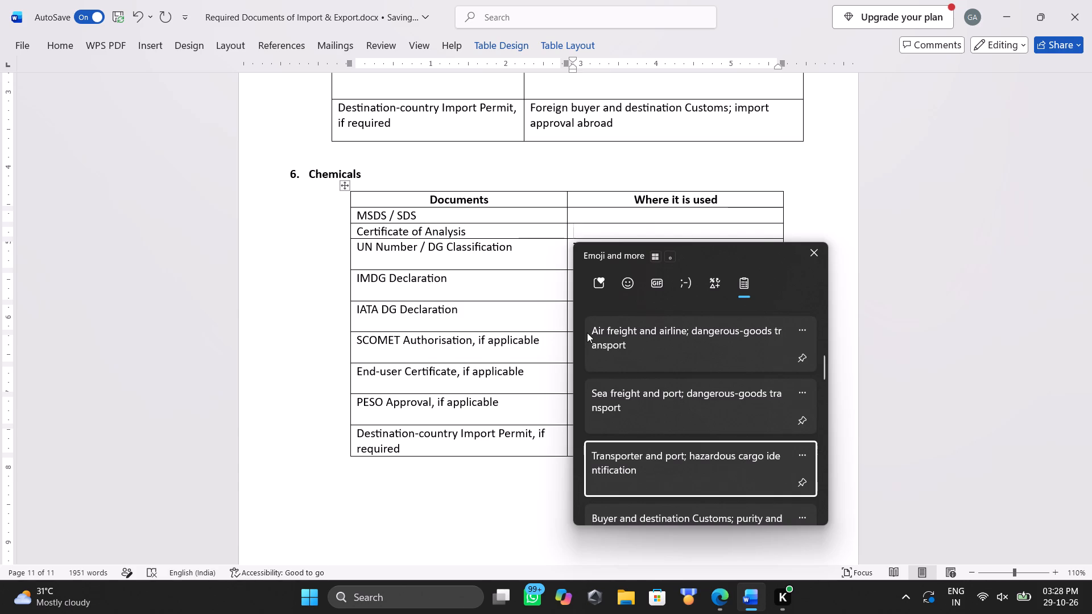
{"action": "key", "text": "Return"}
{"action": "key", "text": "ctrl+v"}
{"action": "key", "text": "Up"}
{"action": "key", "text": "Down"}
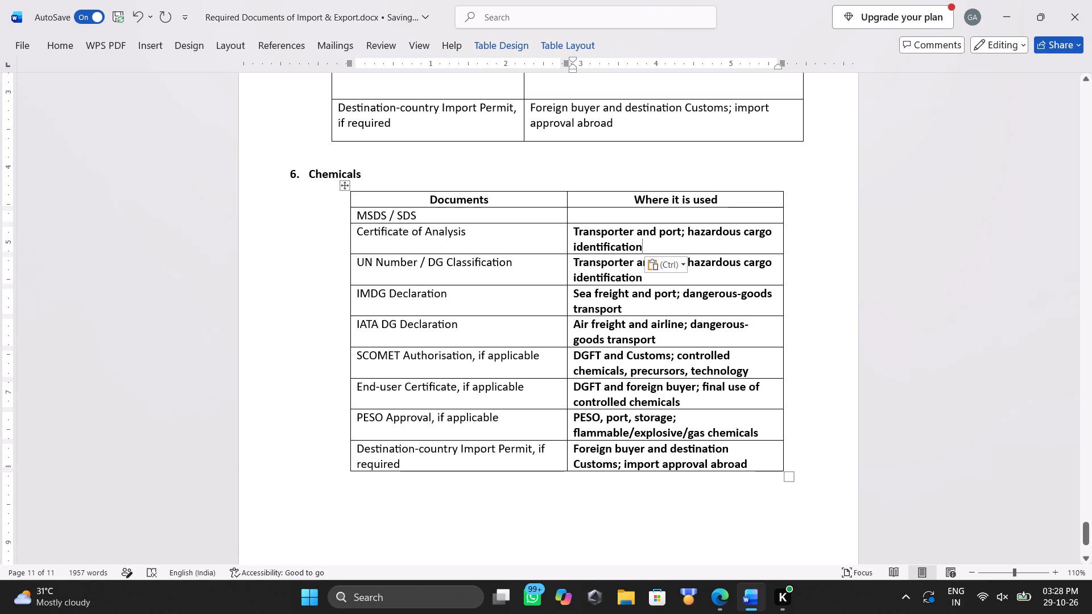
Replace the Certificate of Analysis usage text with Buyer and destination Customs; purity and batch quality from the clipboard history.
{"action": "triple_click", "coordinate": [644, 237]}
{"action": "key", "text": "super+v"}
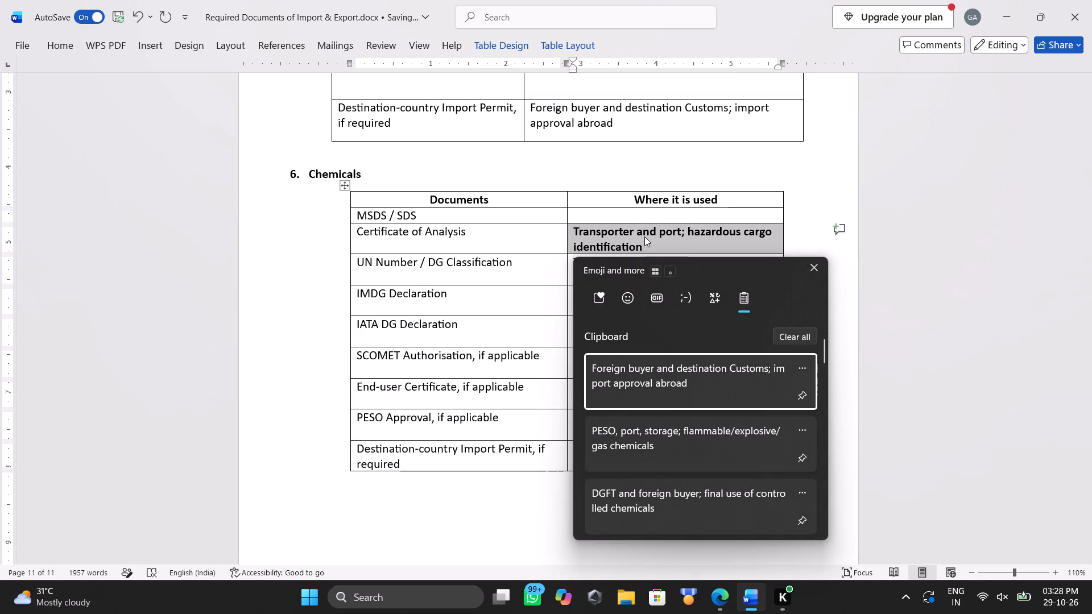
{"action": "key", "text": "Down"}
{"action": "key", "text": "Down"}
{"action": "key", "text": "Down"}
{"action": "key", "text": "Down"}
{"action": "key", "text": "Down"}
{"action": "key", "text": "Down"}
{"action": "key", "text": "Down"}
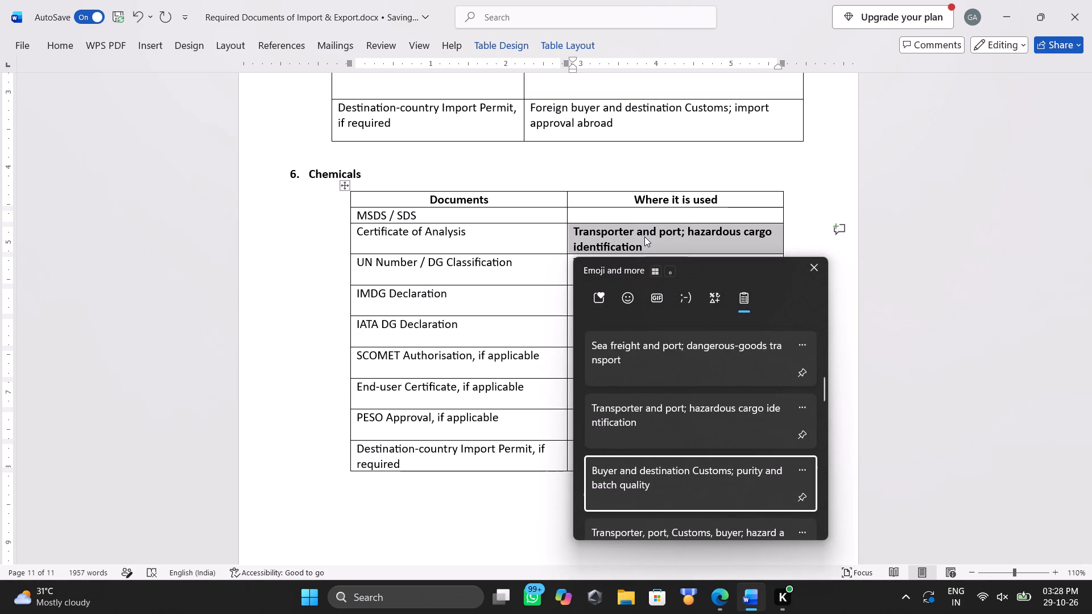
{"action": "key", "text": "Return"}
{"action": "key", "text": "ctrl+v"}
Paste Transporter, port, Customs, buyer; hazard and emergency information from the clipboard history into the Where it is used cell for MSDS / SDS.
{"action": "key", "text": "Up"}
{"action": "key", "text": "Up"}
{"action": "key", "text": "super+v"}
{"action": "key", "text": "Down"}
{"action": "key", "text": "Down"}
{"action": "key", "text": "Down"}
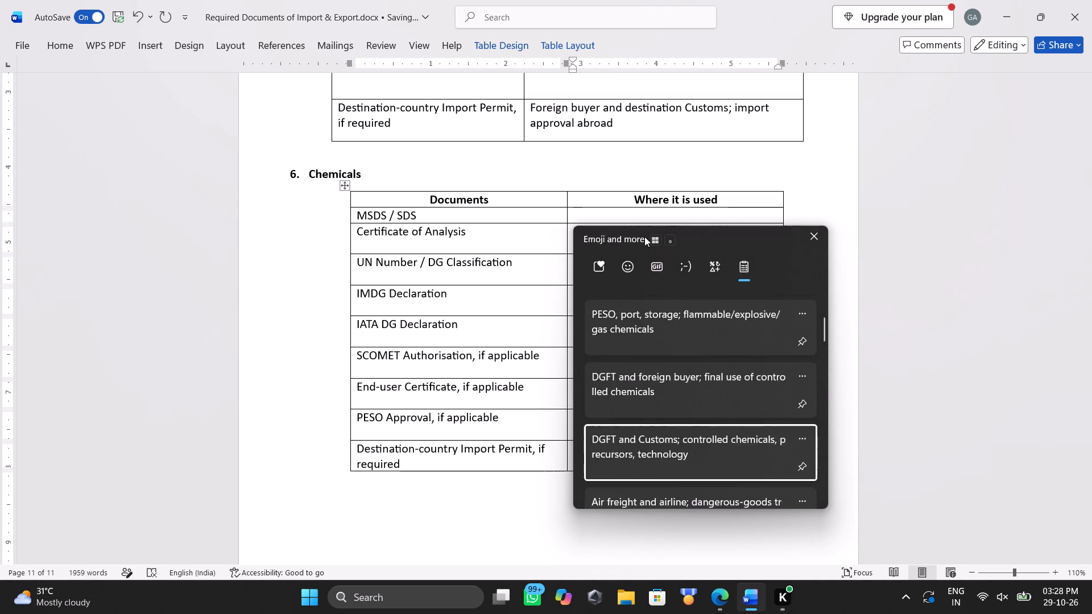
{"action": "key", "text": "Down"}
{"action": "key", "text": "Down"}
{"action": "key", "text": "Down"}
{"action": "key", "text": "Down"}
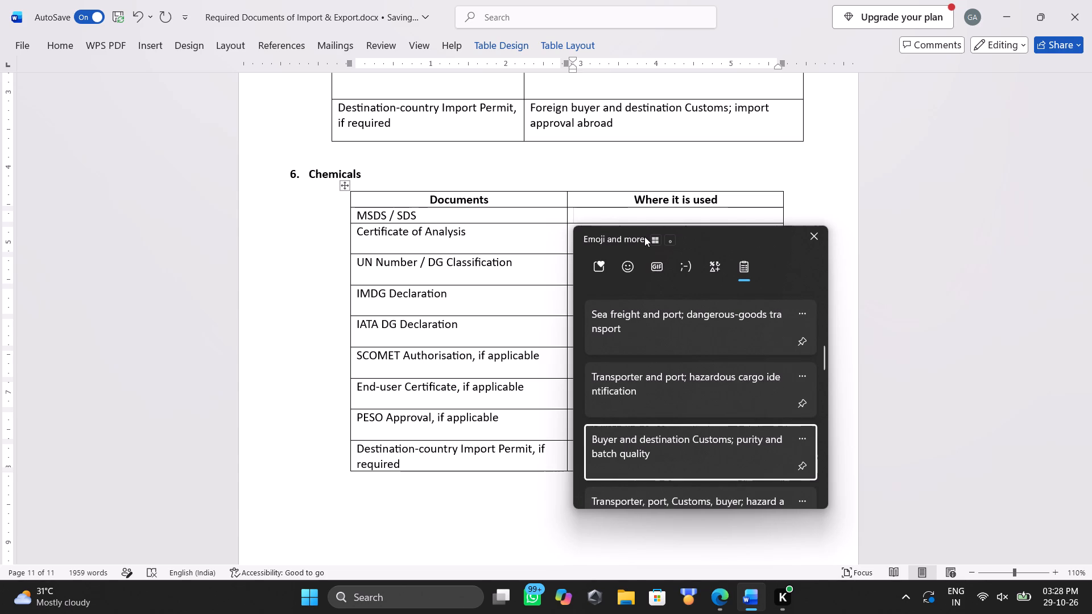
{"action": "key", "text": "Down"}
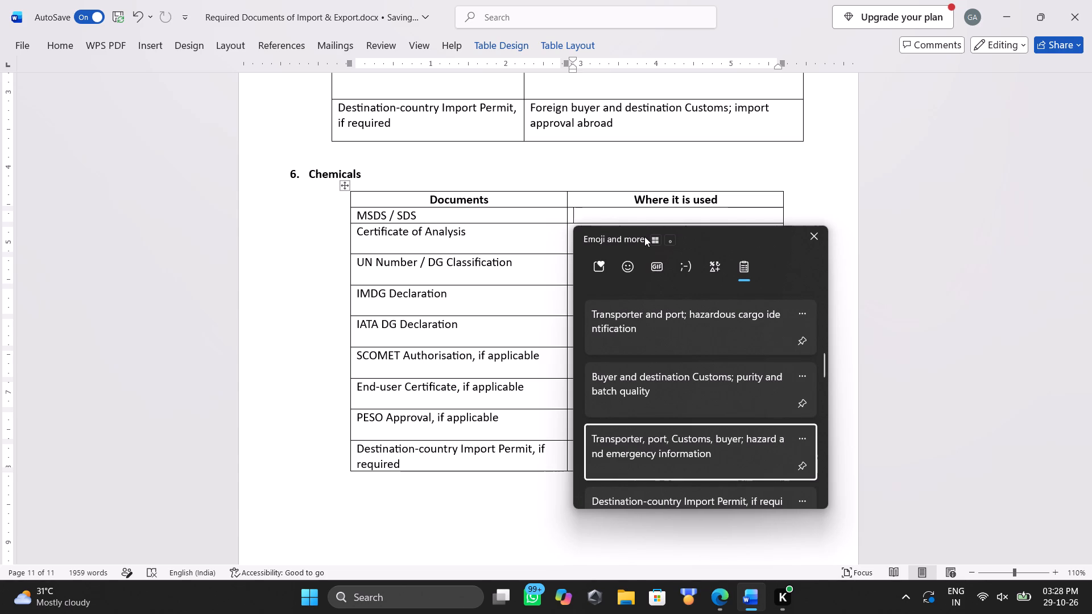
{"action": "key", "text": "Return"}
{"action": "key", "text": "ctrl+v"}
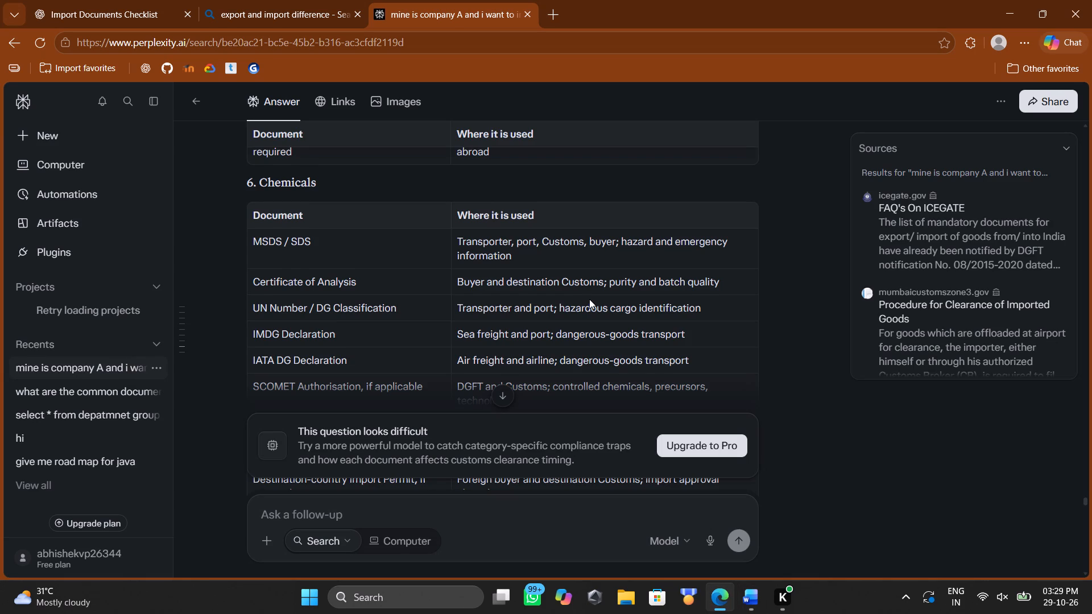
{"action": "scroll", "coordinate": [589, 299], "scroll_direction": "up", "scroll_amount": 1}
{"action": "key", "text": "alt+Tab"}
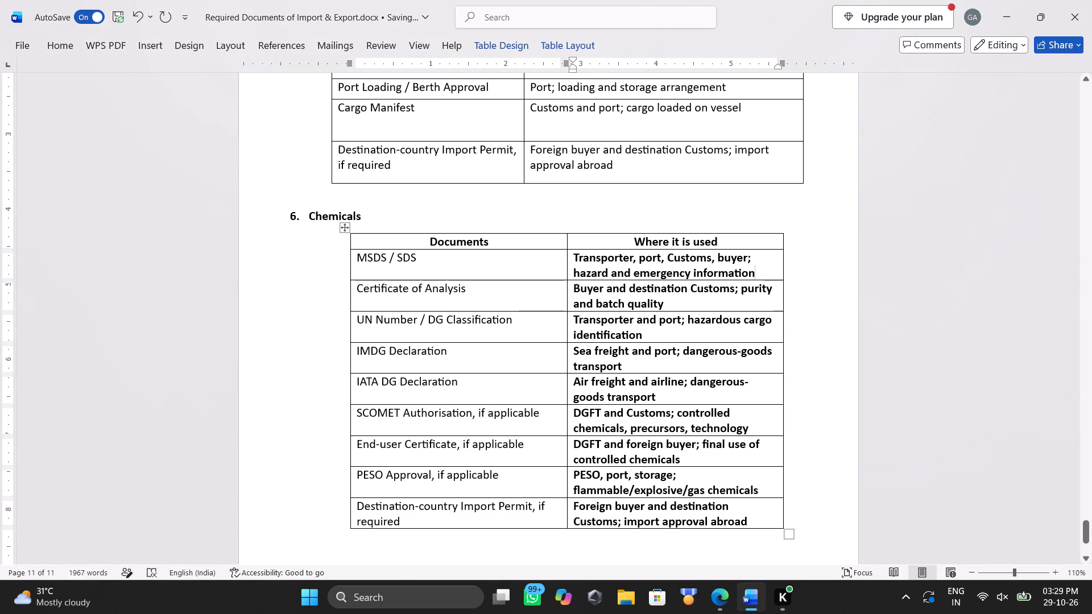
Remove the bold formatting from the Where it is used entries in the Chemicals table, keeping the header row bold.
{"action": "left_click_drag", "start_coordinate": [569, 256], "coordinate": [690, 539]}
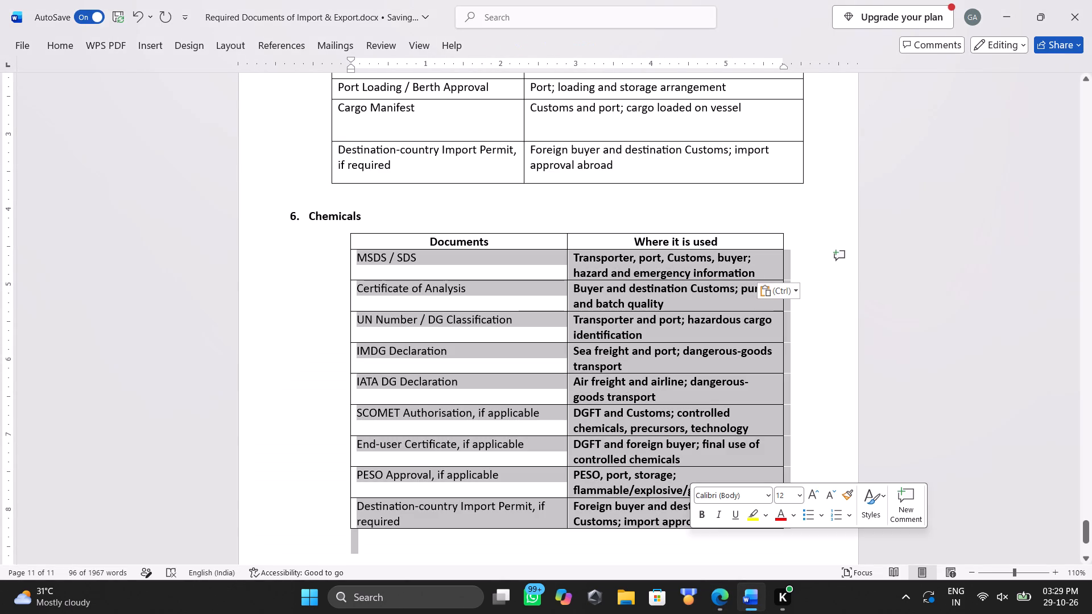
{"action": "key", "text": "ctrl+b"}
{"action": "key", "text": "ctrl+b"}
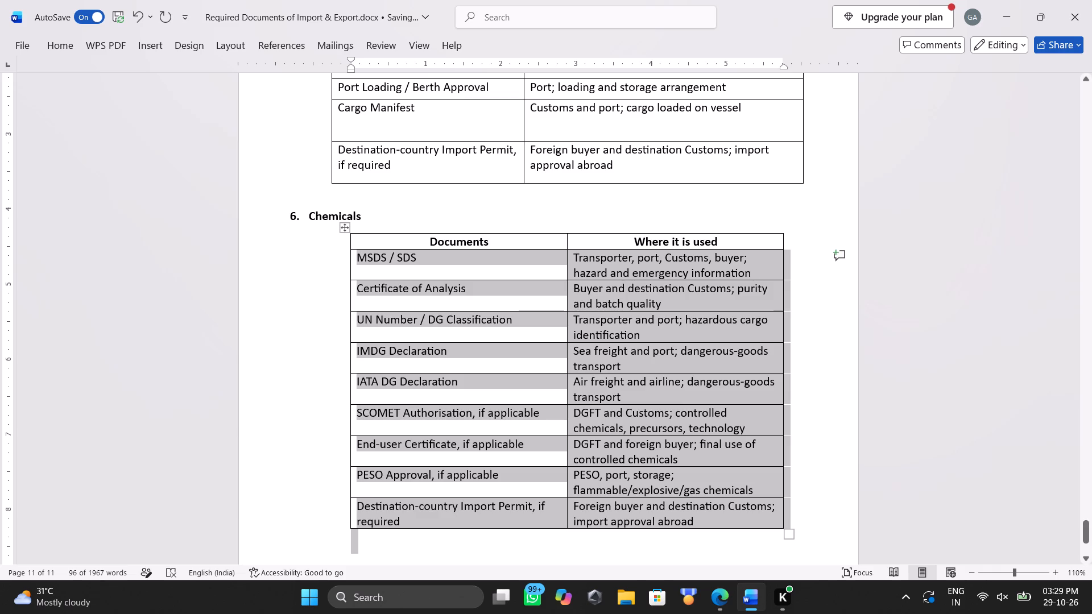
{"action": "left_click", "coordinate": [400, 283]}
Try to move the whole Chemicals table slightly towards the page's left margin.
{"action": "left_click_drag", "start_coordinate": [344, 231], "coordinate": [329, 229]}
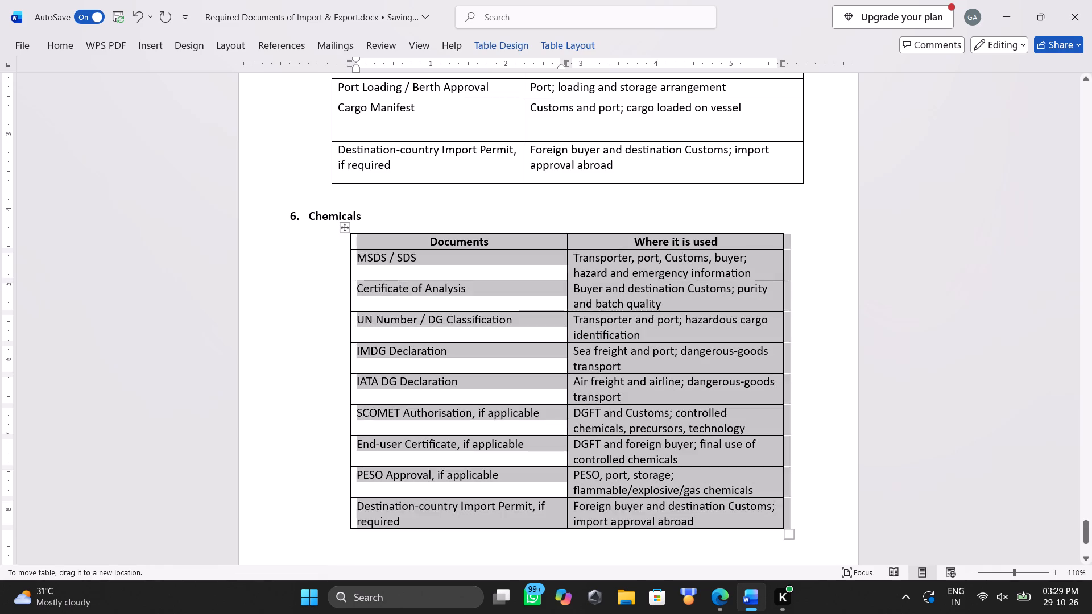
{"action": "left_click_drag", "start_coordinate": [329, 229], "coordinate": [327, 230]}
Enlarge the Chemicals table from its bottom-right corner, making its rows taller and roughly aligning its right edge with the Coal table's.
{"action": "scroll", "coordinate": [622, 373], "scroll_direction": "down", "scroll_amount": 1}
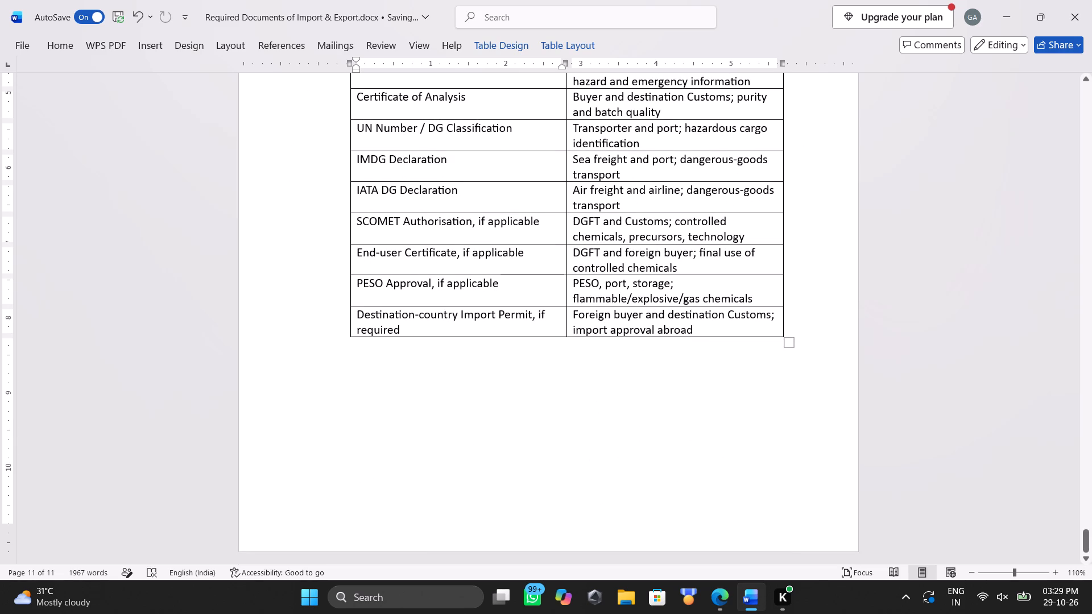
{"action": "left_click_drag", "start_coordinate": [783, 342], "coordinate": [809, 389]}
{"action": "scroll", "coordinate": [809, 389], "scroll_direction": "up", "scroll_amount": 1}
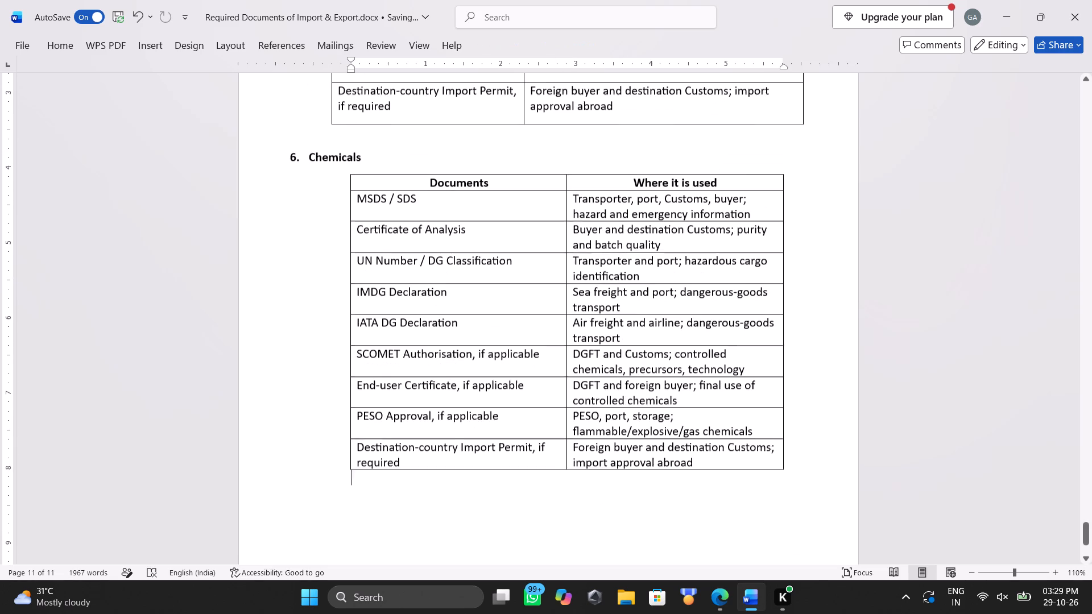
{"action": "scroll", "coordinate": [809, 389], "scroll_direction": "up", "scroll_amount": 1}
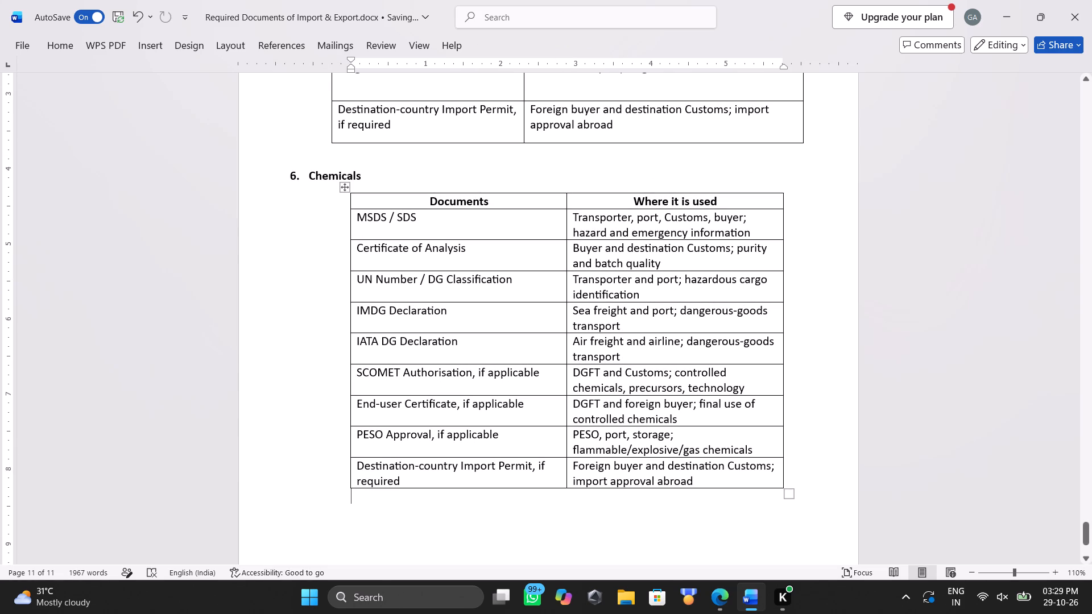
{"action": "left_click_drag", "start_coordinate": [789, 492], "coordinate": [808, 591]}
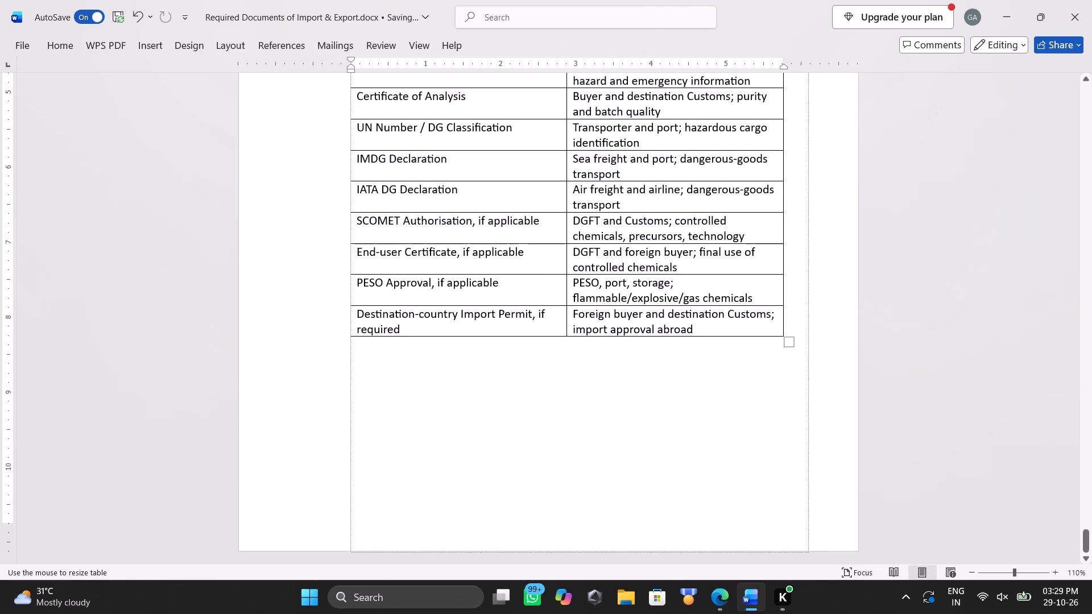
{"action": "left_click_drag", "start_coordinate": [808, 591], "coordinate": [805, 410]}
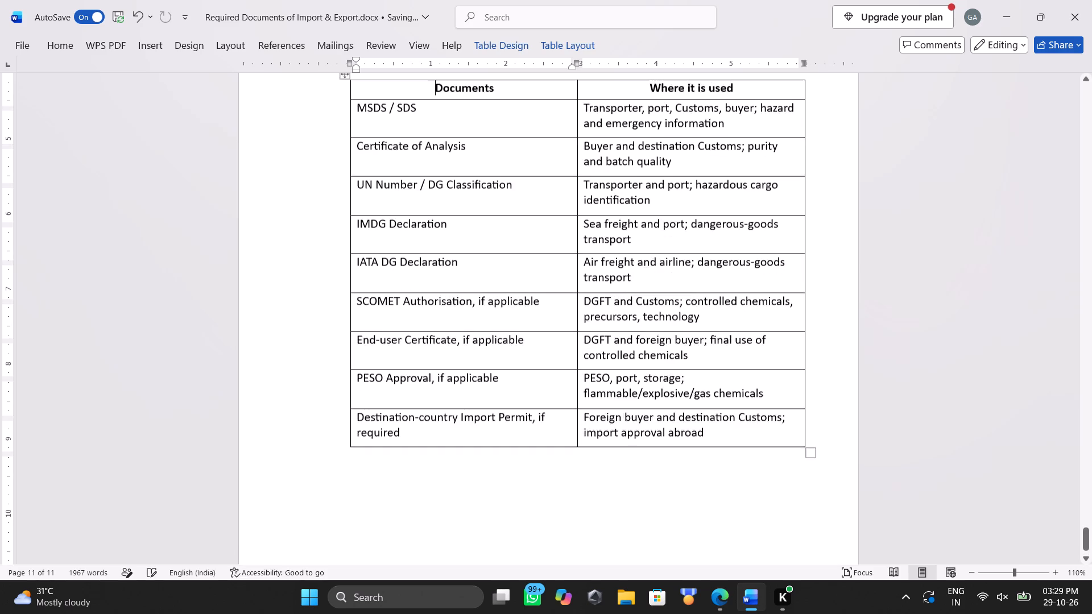
{"action": "scroll", "coordinate": [805, 410], "scroll_direction": "up", "scroll_amount": 4}
{"action": "scroll", "coordinate": [805, 410], "scroll_direction": "down", "scroll_amount": 2}
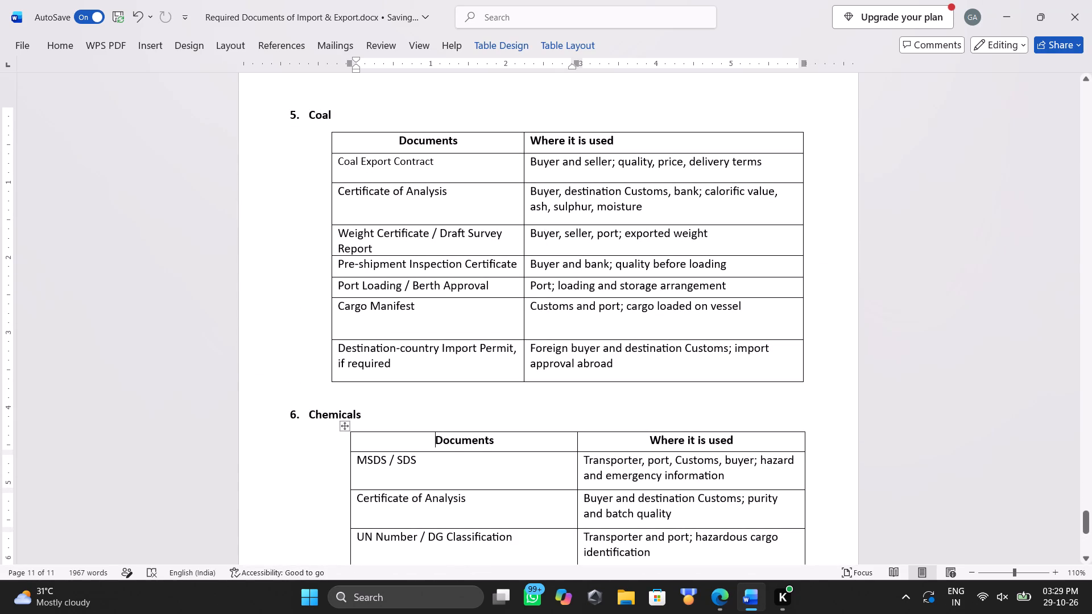
{"action": "left_click", "coordinate": [559, 404]}
{"action": "left_click", "coordinate": [521, 418]}
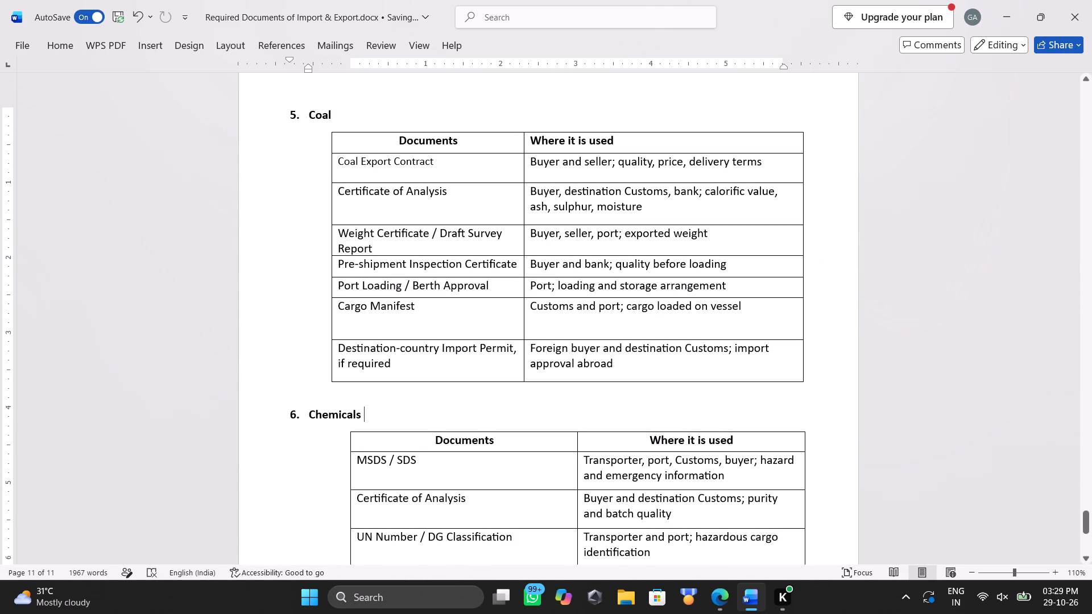
Insert a blank, unnumbered line between the Chemicals heading and its table.
{"action": "key", "text": "Return"}
{"action": "key", "text": "BackSpace"}
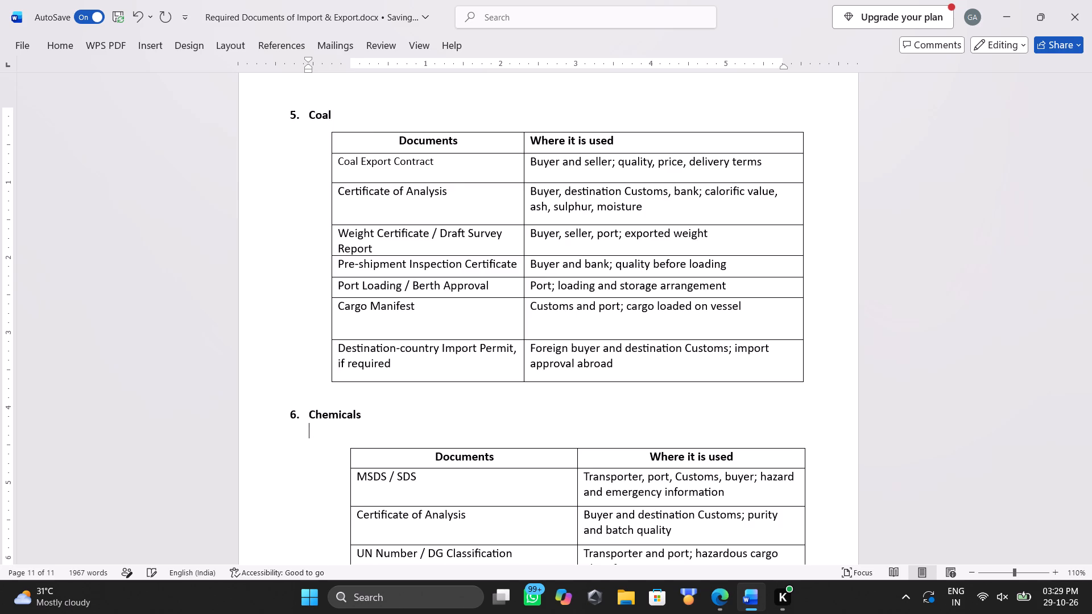
Move the whole Chemicals table towards the page's left margin, its left edge slightly beyond the Coal table's.
{"action": "scroll", "coordinate": [521, 418], "scroll_direction": "down", "scroll_amount": 1}
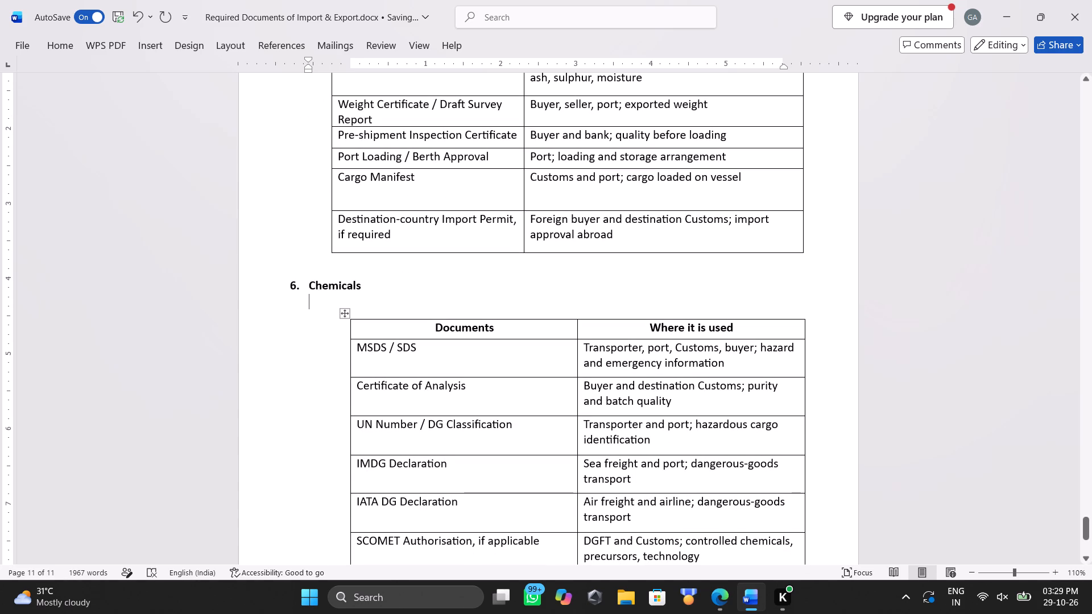
{"action": "left_click_drag", "start_coordinate": [348, 311], "coordinate": [336, 318]}
{"action": "left_click_drag", "start_coordinate": [343, 315], "coordinate": [321, 326]}
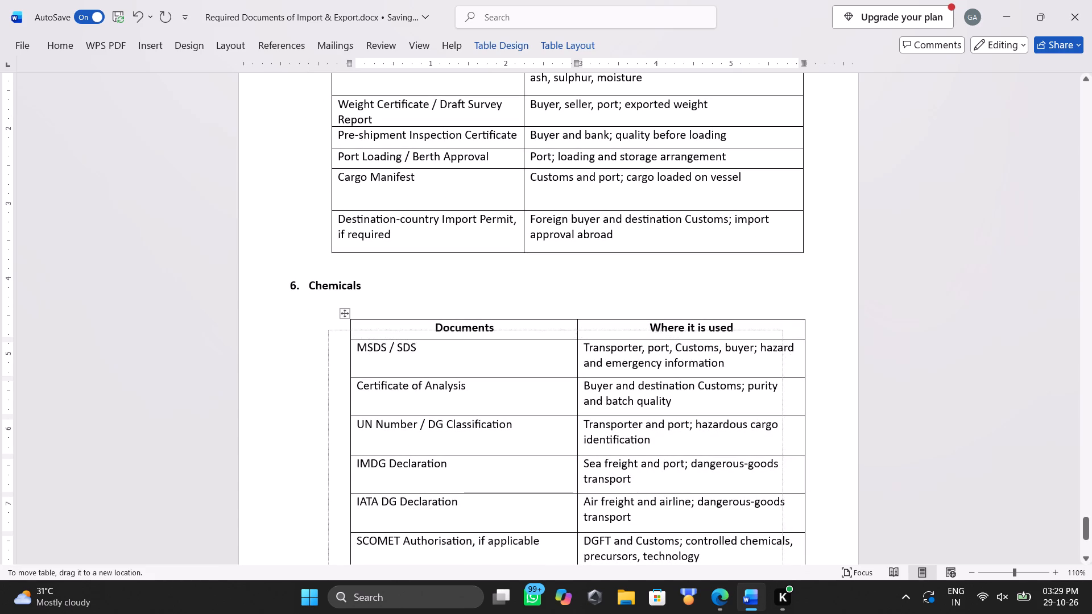
{"action": "left_click_drag", "start_coordinate": [321, 326], "coordinate": [321, 318]}
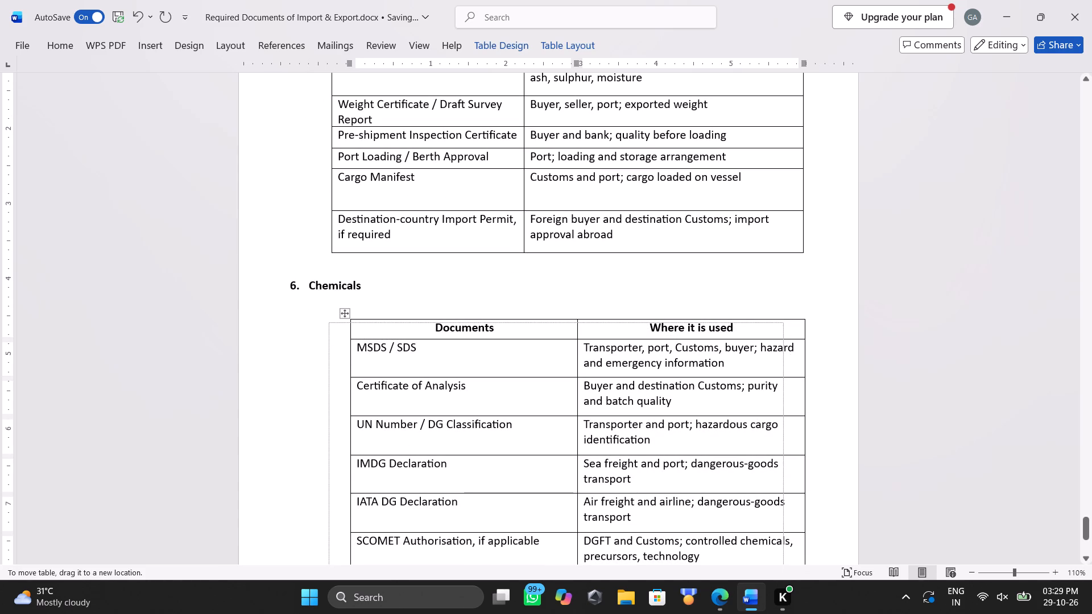
{"action": "left_click_drag", "start_coordinate": [321, 318], "coordinate": [322, 316]}
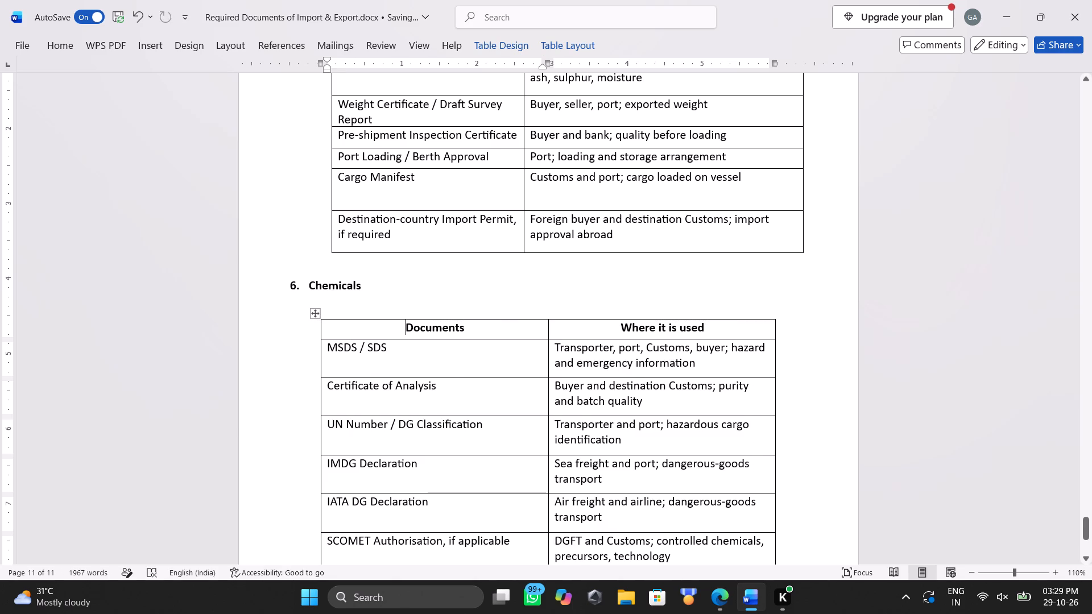
Widen the Chemicals table from its bottom-right corner so its right edge lines up with the Coal table's.
{"action": "scroll", "coordinate": [474, 367], "scroll_direction": "down", "scroll_amount": 1}
{"action": "scroll", "coordinate": [768, 487], "scroll_direction": "up", "scroll_amount": 1}
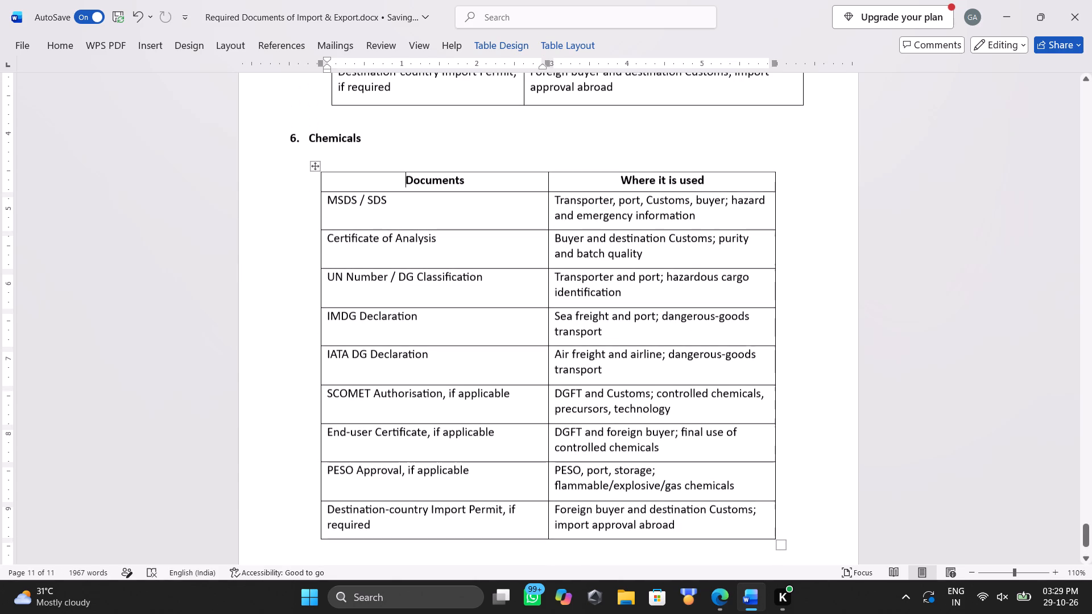
{"action": "scroll", "coordinate": [768, 487], "scroll_direction": "up", "scroll_amount": 1}
{"action": "left_click_drag", "start_coordinate": [781, 549], "coordinate": [804, 548]}
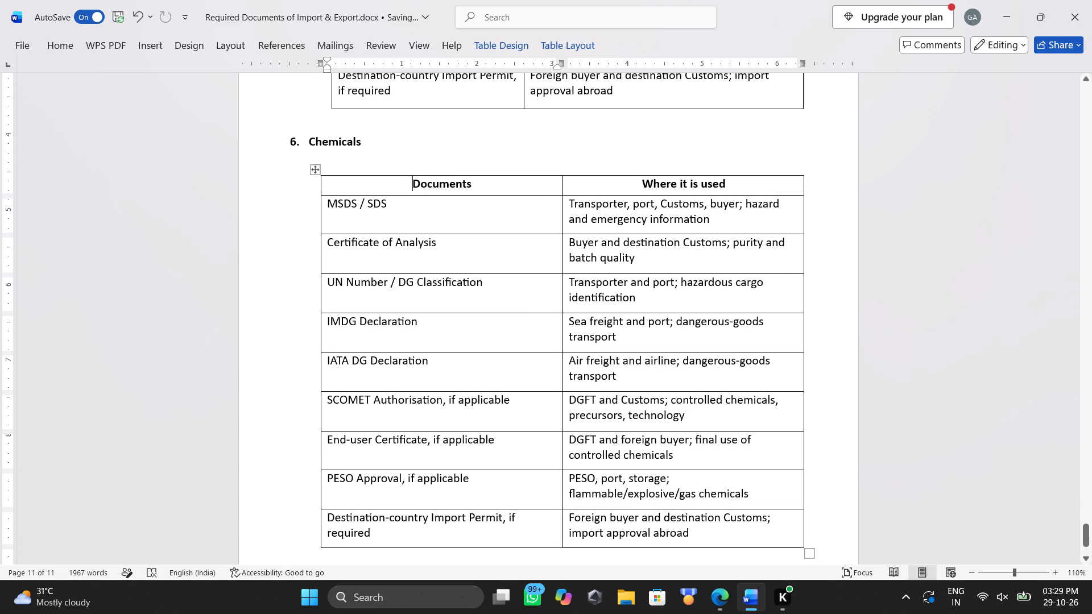
Narrow the Documents column of the Chemicals table so the column divider lines up with the Coal table's divider.
{"action": "left_click", "coordinate": [565, 190]}
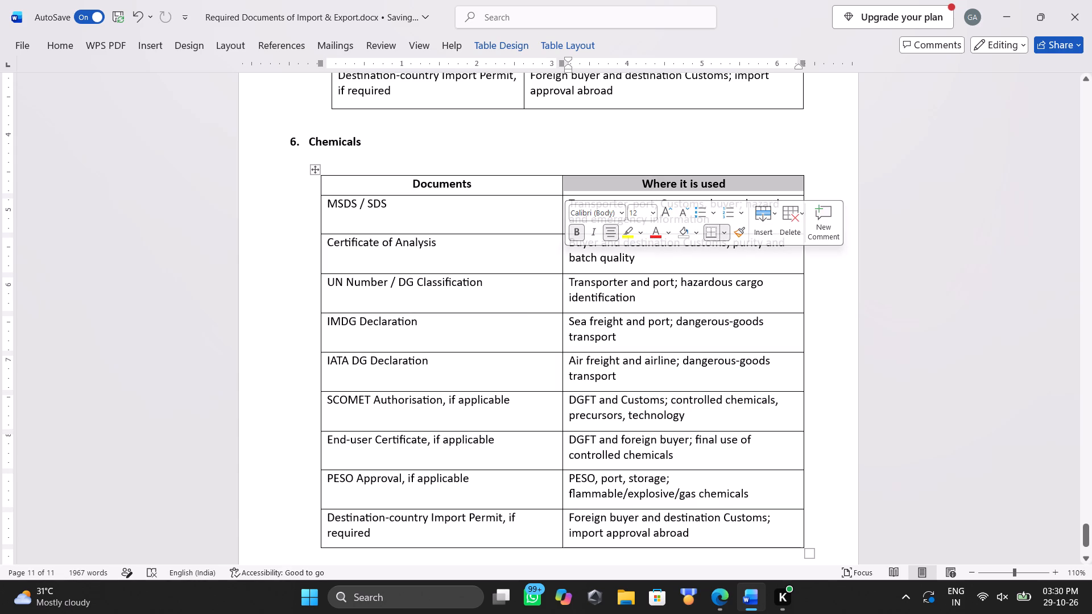
{"action": "left_click", "coordinate": [561, 184]}
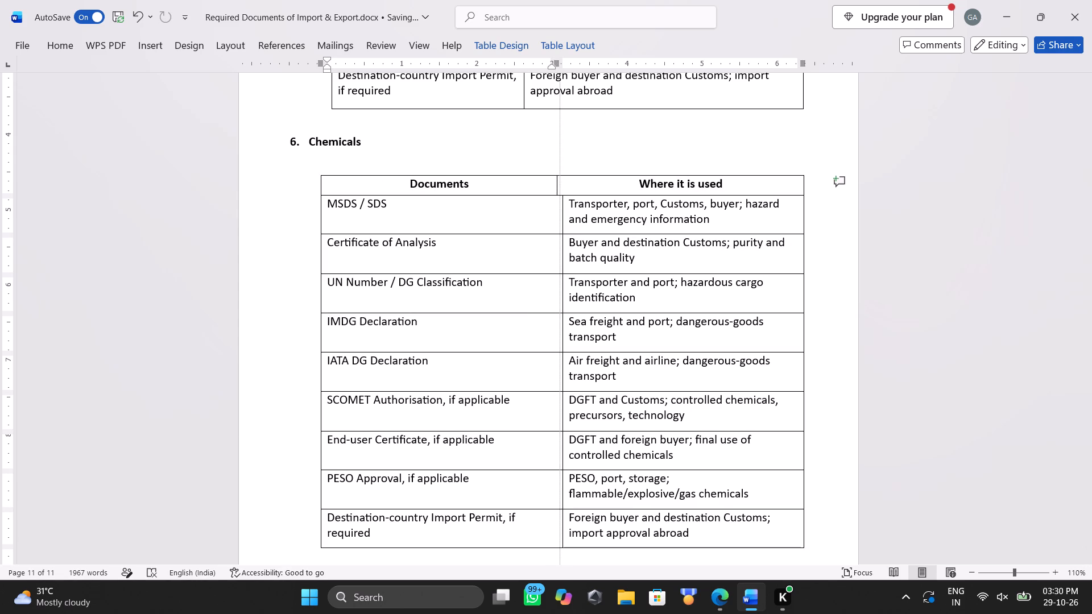
{"action": "left_click", "coordinate": [545, 244]}
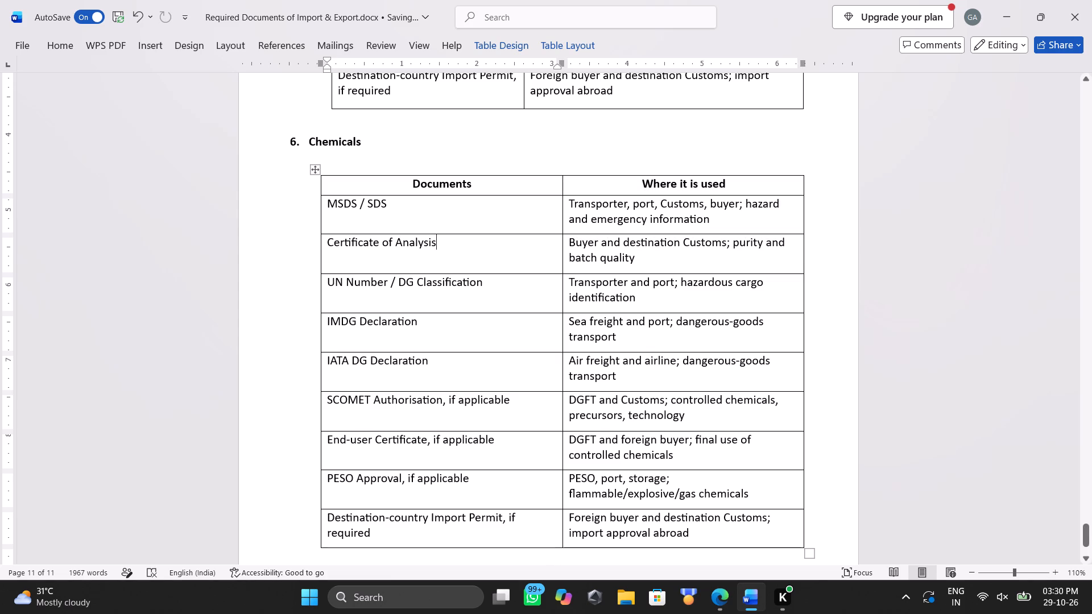
{"action": "left_click_drag", "start_coordinate": [562, 186], "coordinate": [558, 186]}
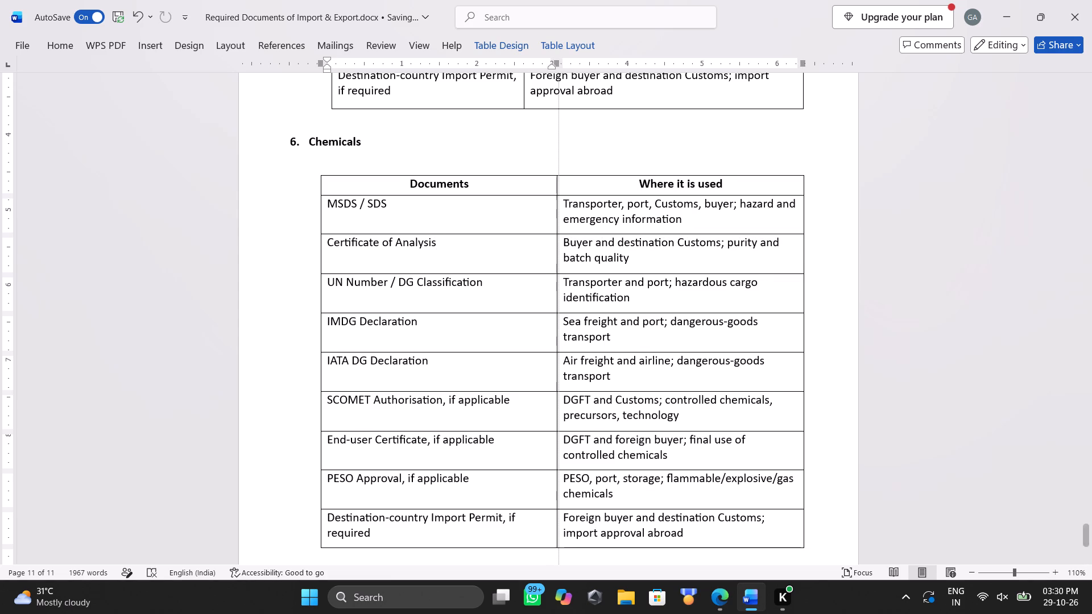
{"action": "left_click_drag", "start_coordinate": [558, 186], "coordinate": [527, 196]}
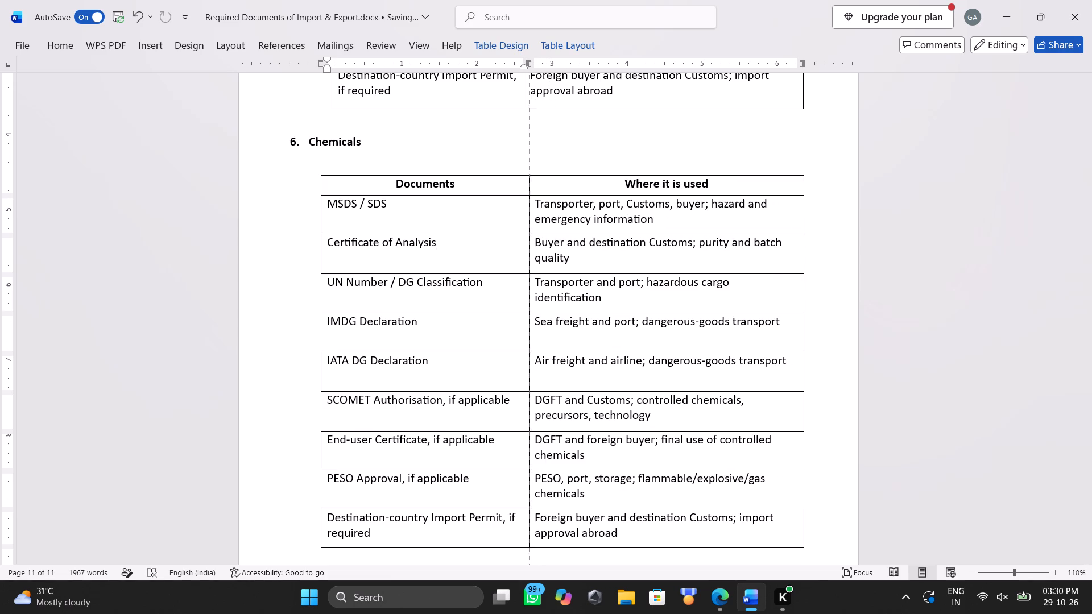
{"action": "left_click_drag", "start_coordinate": [527, 196], "coordinate": [524, 198]}
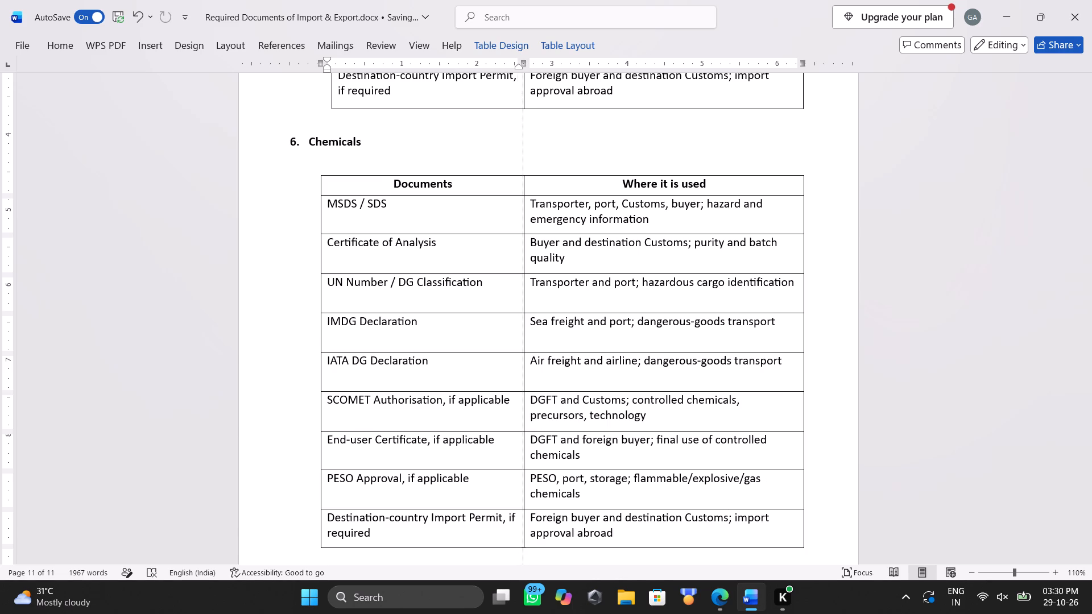
{"action": "left_click_drag", "start_coordinate": [524, 198], "coordinate": [525, 198]}
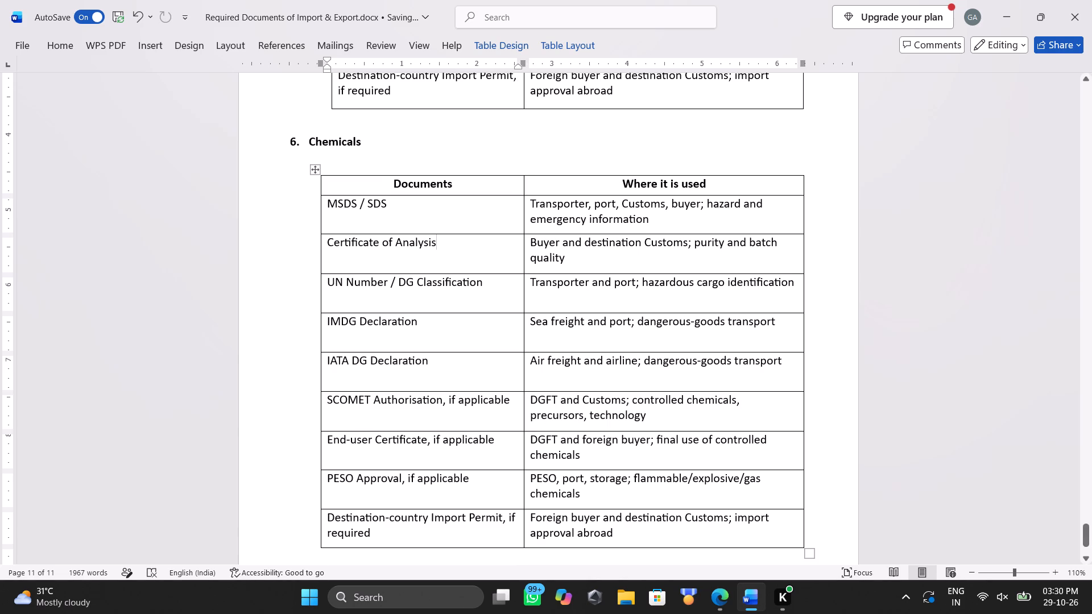
{"action": "left_click", "coordinate": [679, 131]}
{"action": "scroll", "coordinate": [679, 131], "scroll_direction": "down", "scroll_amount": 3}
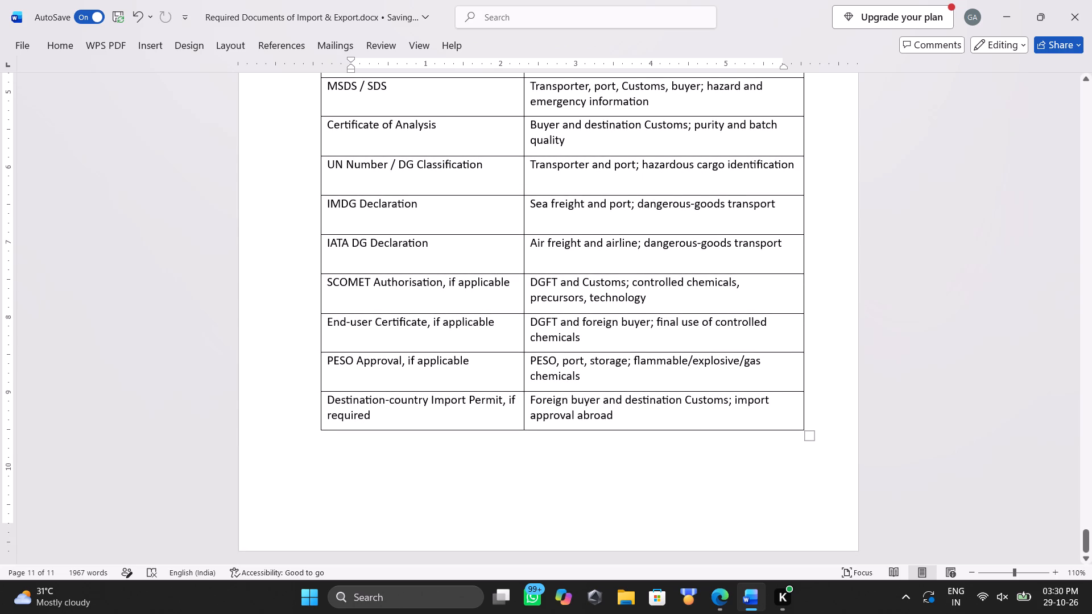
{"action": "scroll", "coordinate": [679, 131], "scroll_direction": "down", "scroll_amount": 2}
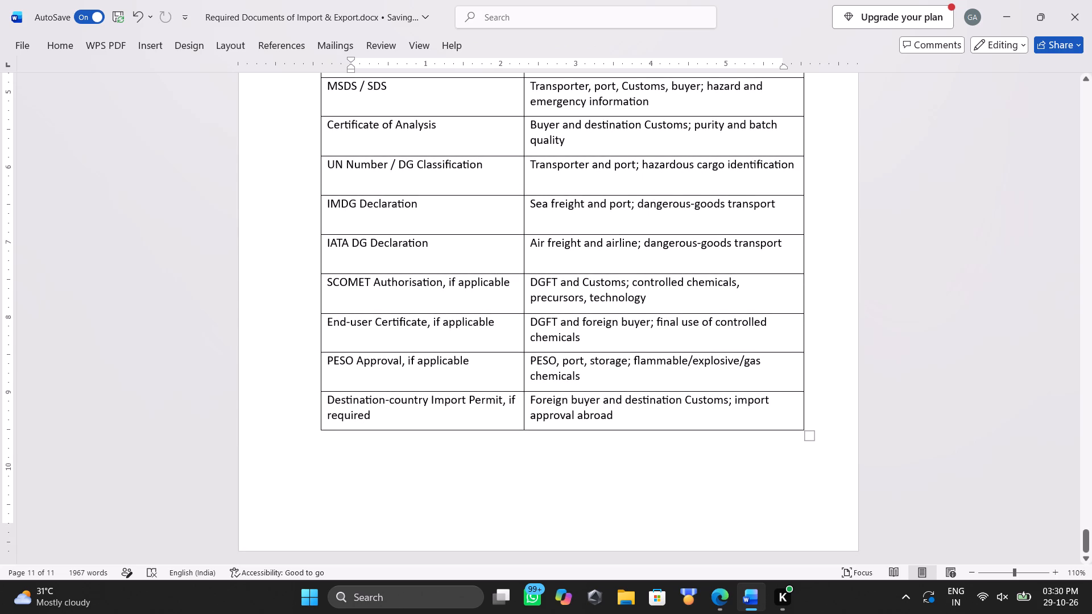
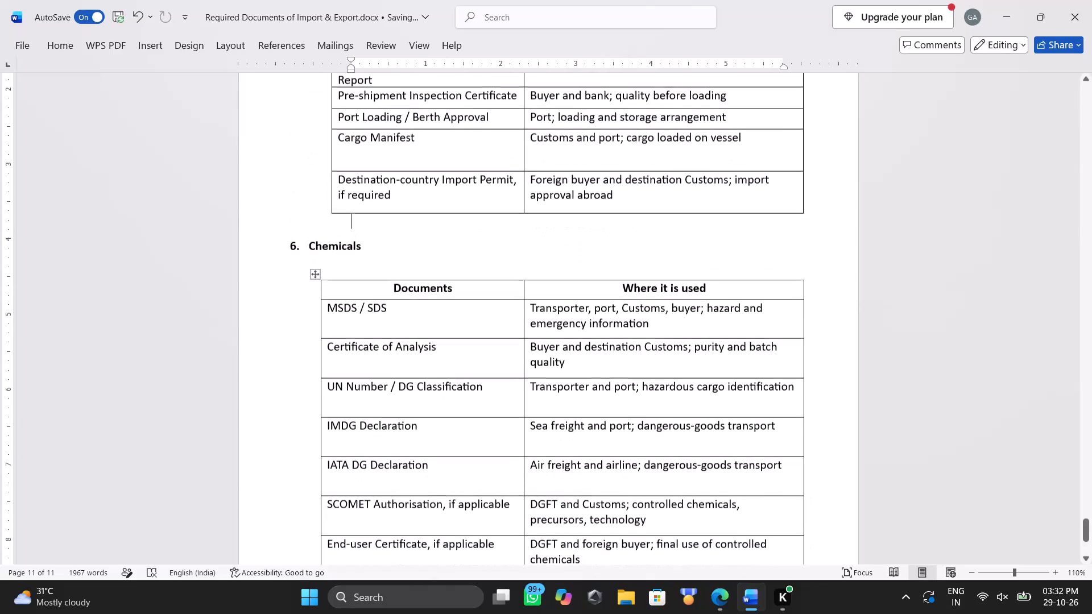
Copy the heading text "Fertilizers" from section 7 of the import product-specific documents.
{"action": "scroll", "coordinate": [645, 128], "scroll_direction": "down", "scroll_amount": 5}
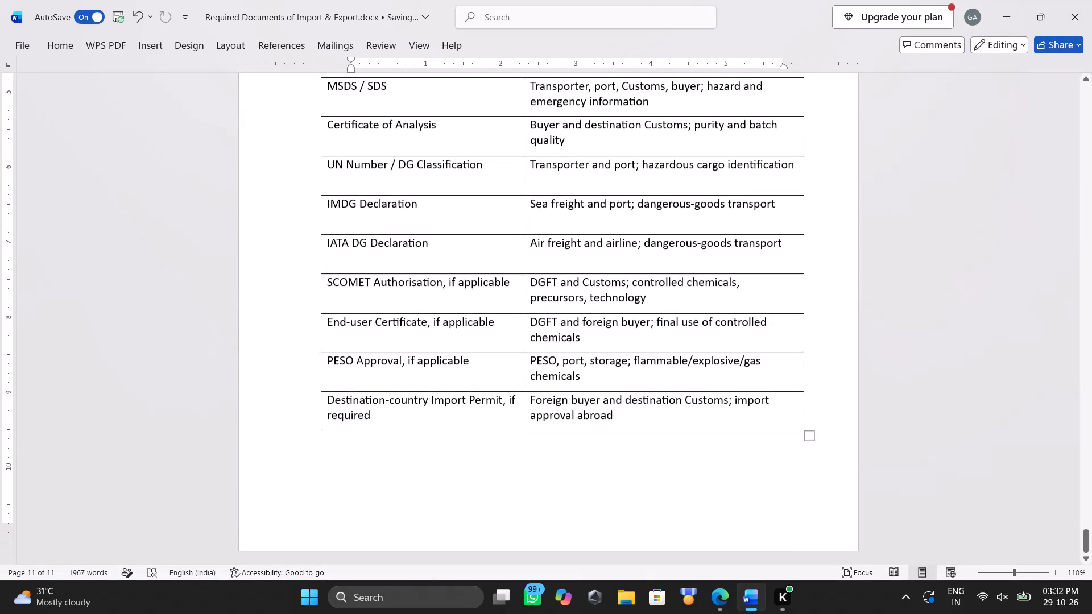
{"action": "scroll", "coordinate": [645, 128], "scroll_direction": "up", "scroll_amount": 13}
{"action": "scroll", "coordinate": [645, 128], "scroll_direction": "down", "scroll_amount": 2}
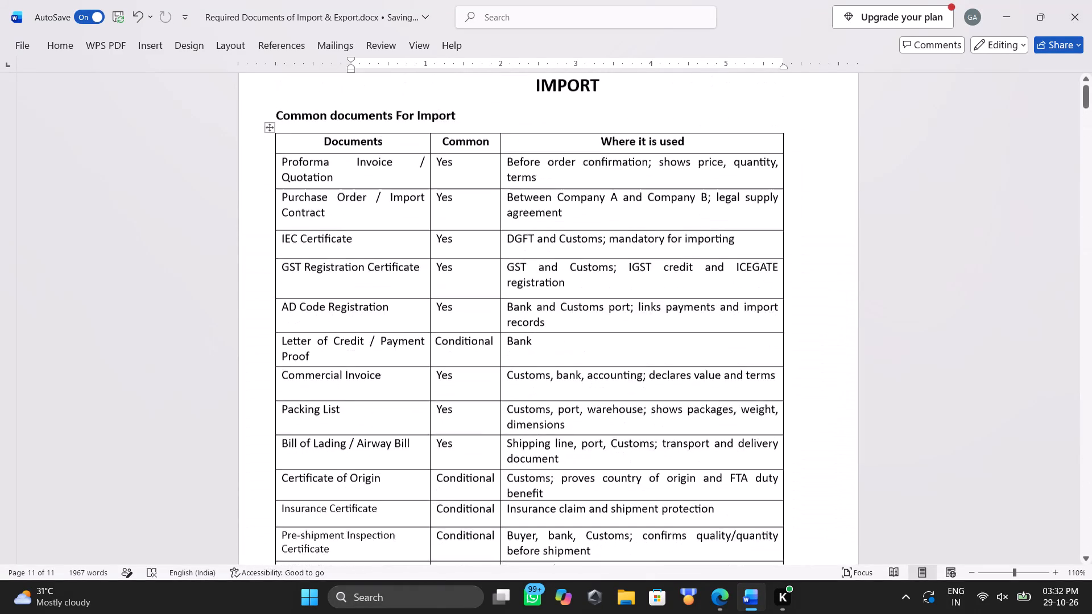
{"action": "scroll", "coordinate": [645, 128], "scroll_direction": "down", "scroll_amount": 3}
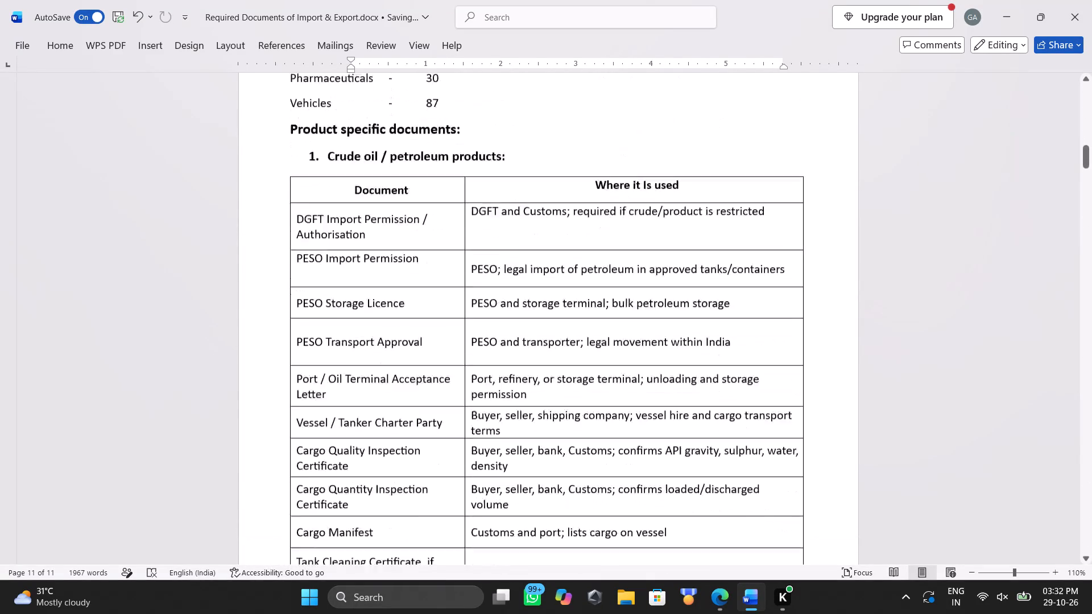
{"action": "scroll", "coordinate": [645, 128], "scroll_direction": "down", "scroll_amount": 5}
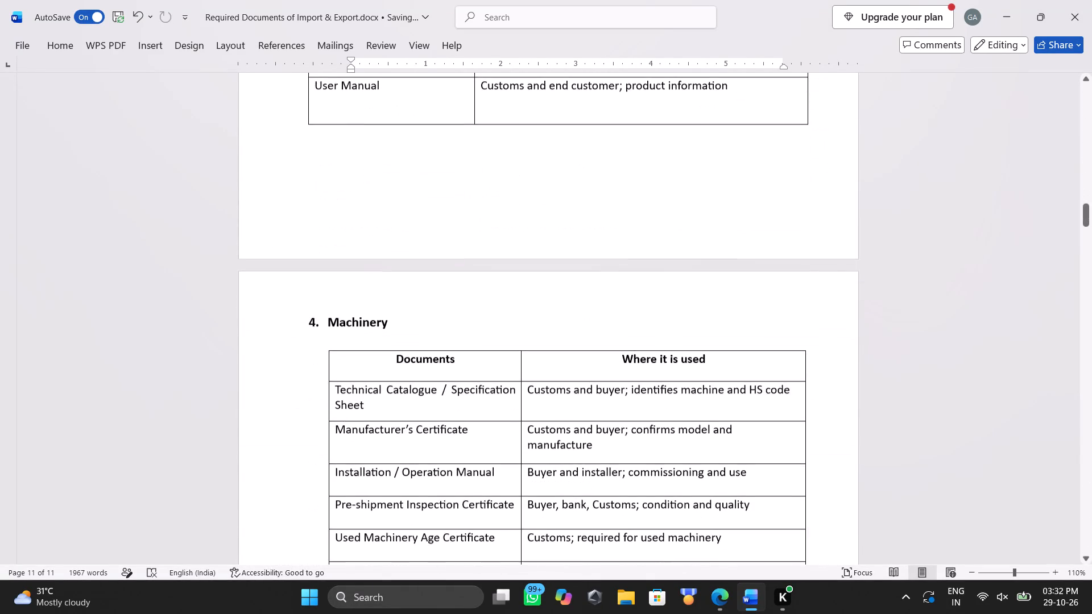
{"action": "scroll", "coordinate": [645, 128], "scroll_direction": "down", "scroll_amount": 6}
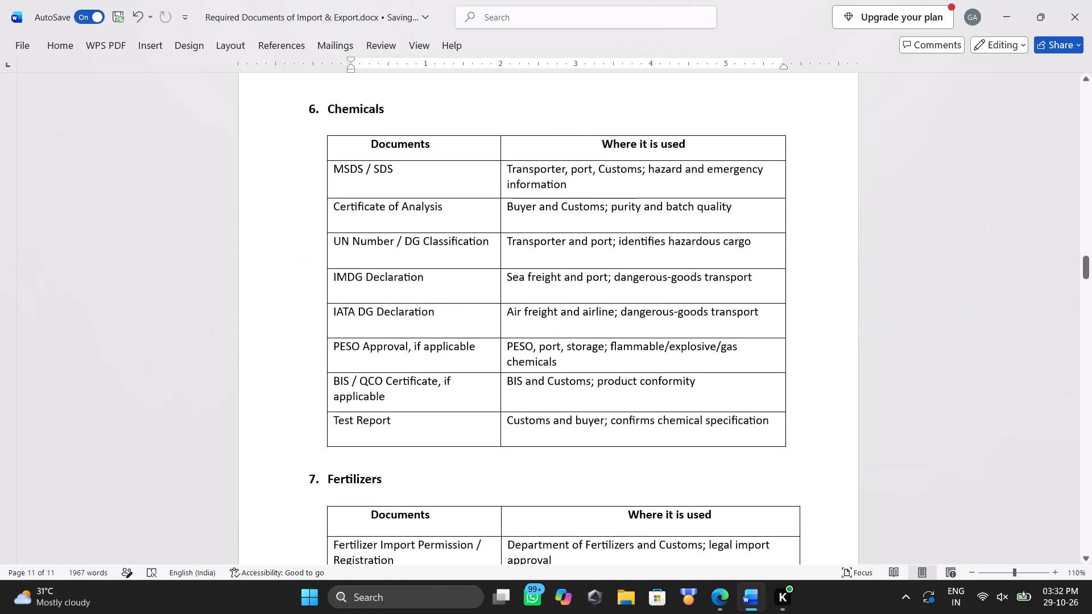
{"action": "scroll", "coordinate": [645, 128], "scroll_direction": "down", "scroll_amount": 2}
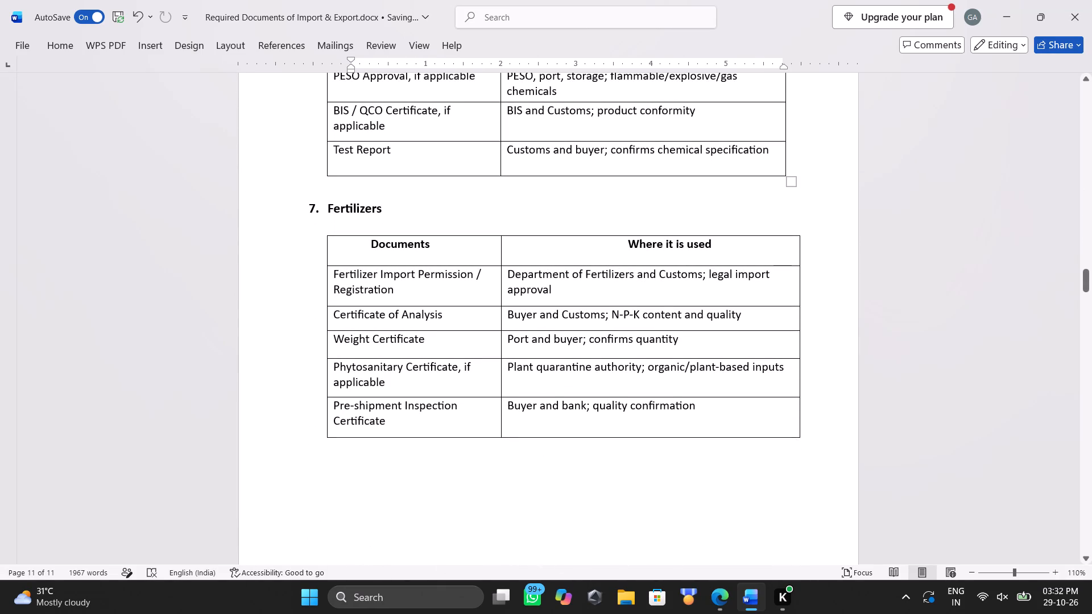
{"action": "left_click_drag", "start_coordinate": [406, 213], "coordinate": [311, 208]}
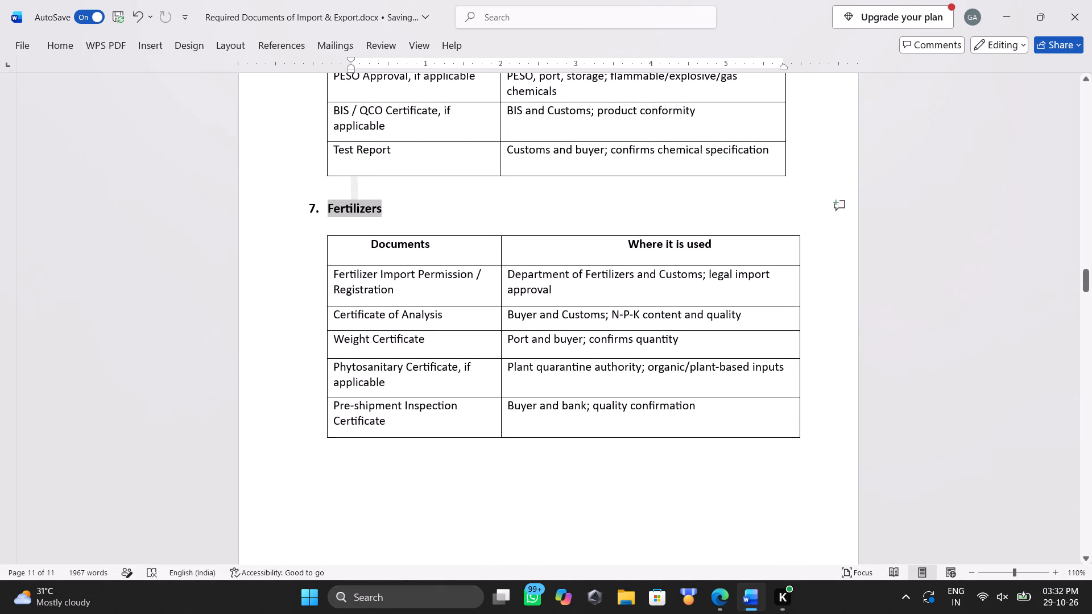
{"action": "left_click_drag", "start_coordinate": [311, 208], "coordinate": [311, 209]}
{"action": "key", "text": "ctrl+c"}
Add blank lines below the export Chemicals table to reach a new page and paste the Fertilizers heading there.
{"action": "scroll", "coordinate": [311, 209], "scroll_direction": "down", "scroll_amount": 6}
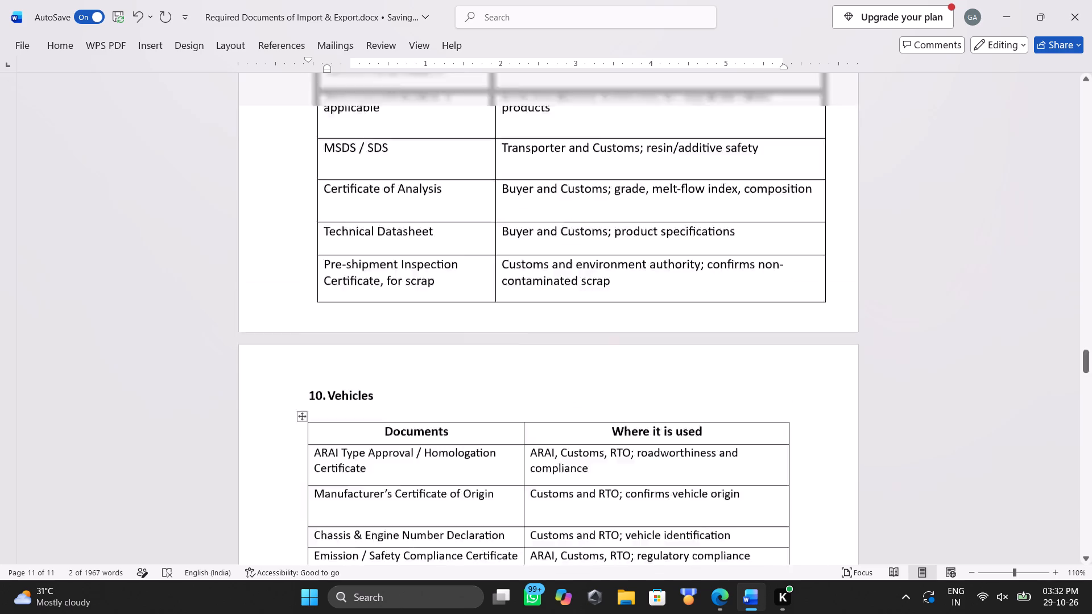
{"action": "scroll", "coordinate": [311, 209], "scroll_direction": "down", "scroll_amount": 8}
{"action": "scroll", "coordinate": [311, 209], "scroll_direction": "up", "scroll_amount": 2}
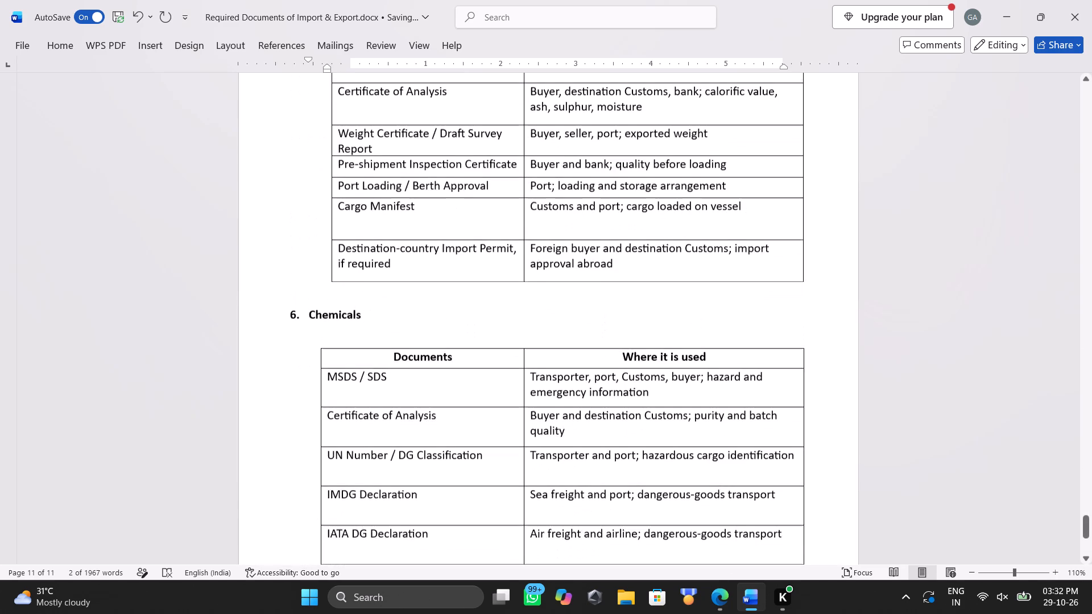
{"action": "scroll", "coordinate": [317, 180], "scroll_direction": "down", "scroll_amount": 5}
{"action": "left_click", "coordinate": [338, 454]}
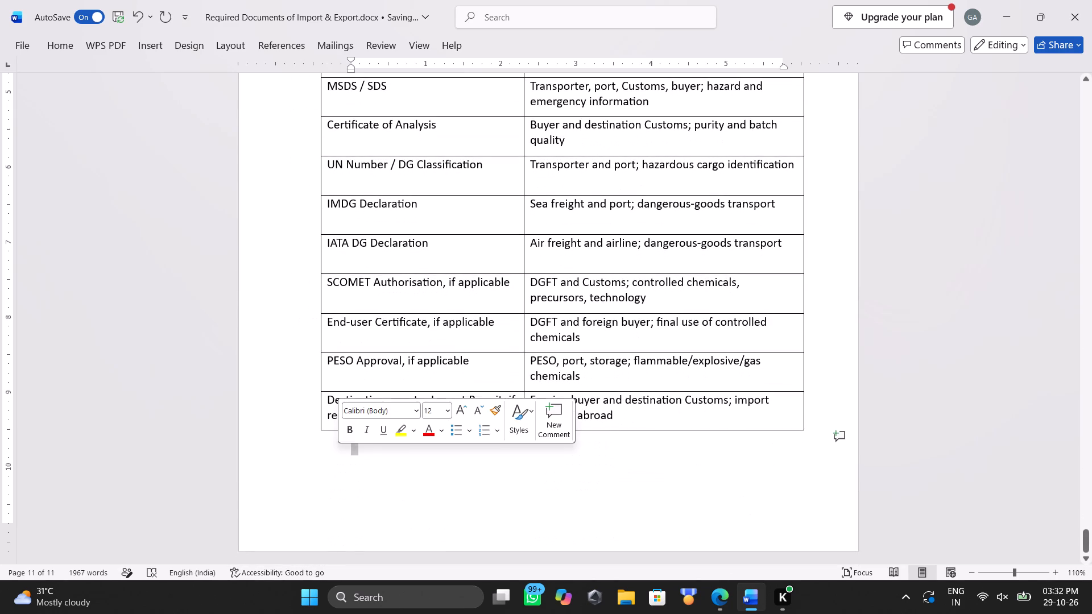
{"action": "key", "text": "Return"}
{"action": "key", "text": "Return"}
{"action": "key", "text": "Return"}
{"action": "key", "text": "Return"}
{"action": "key", "text": "Return"}
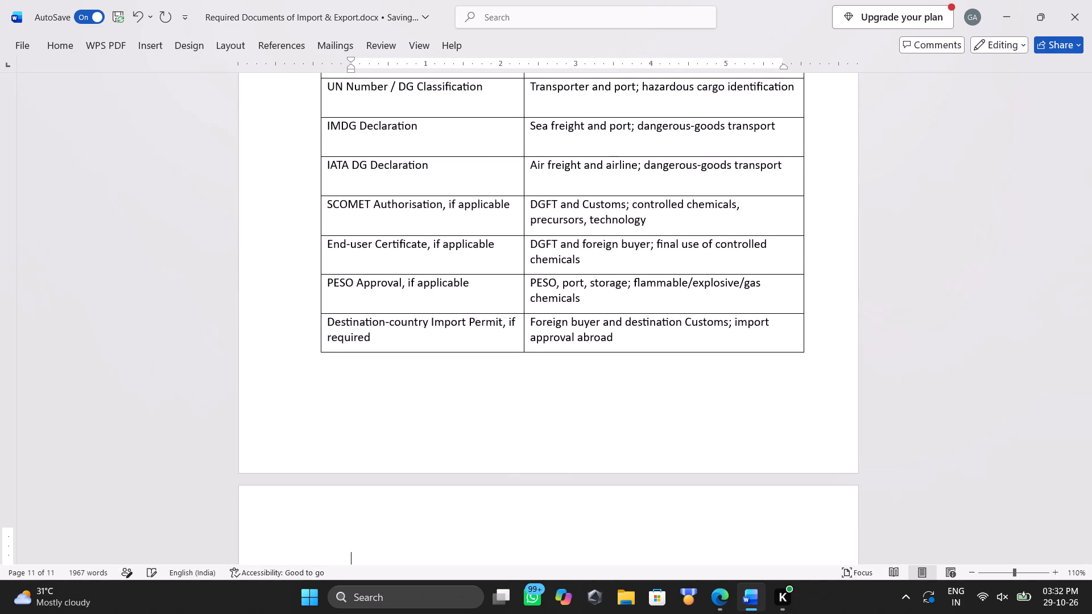
{"action": "key", "text": "BackSpace"}
{"action": "key", "text": "BackSpace"}
{"action": "key", "text": "Return"}
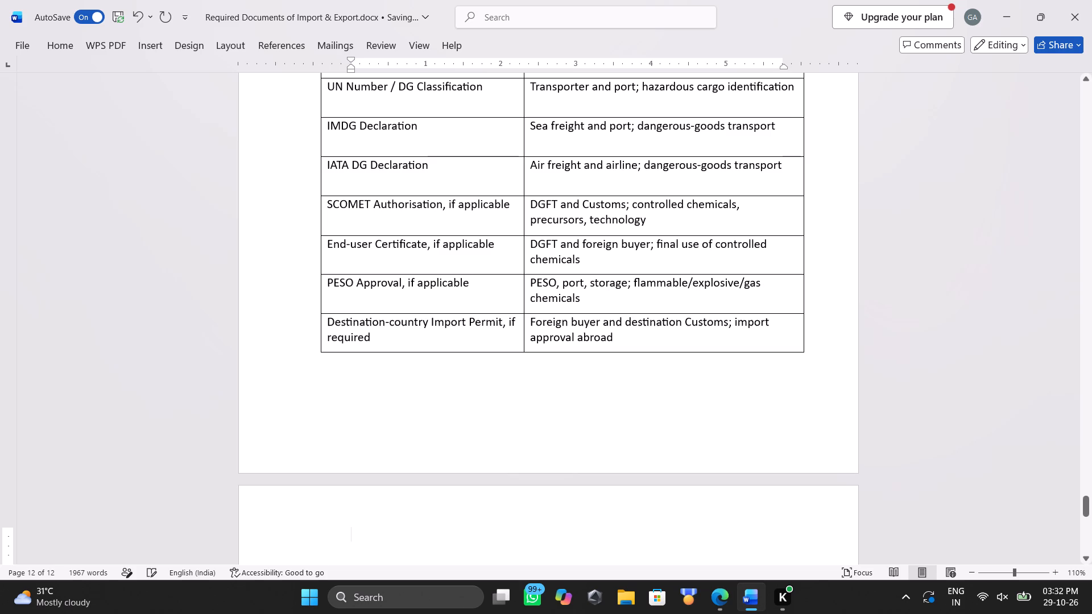
{"action": "key", "text": "ctrl+v"}
Number the pasted Fertilizers heading as item 7.
{"action": "key", "text": "Left"}
{"action": "key", "text": "Left"}
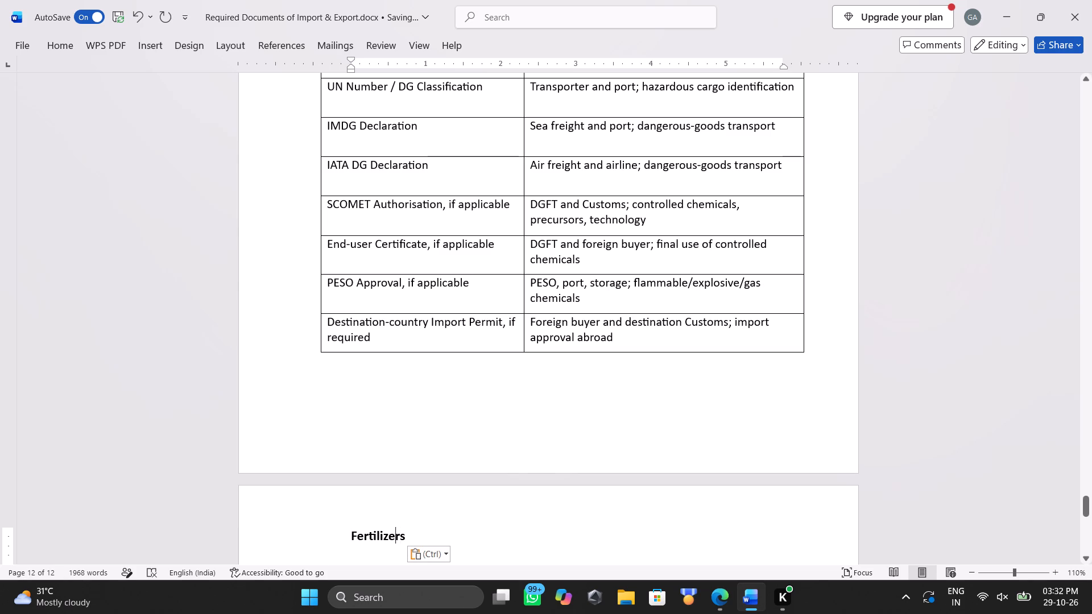
{"action": "key", "text": "Left"}
{"action": "key", "text": "Left"}
{"action": "key", "text": "Left"}
{"action": "key", "text": "Left"}
{"action": "key", "text": "Left"}
{"action": "key", "text": "Left"}
{"action": "key", "text": "Left"}
{"action": "key", "text": "Left"}
{"action": "key", "text": "Left"}
{"action": "key", "text": "7"}
{"action": "type", "text": "."}
{"action": "key", "text": "space"}
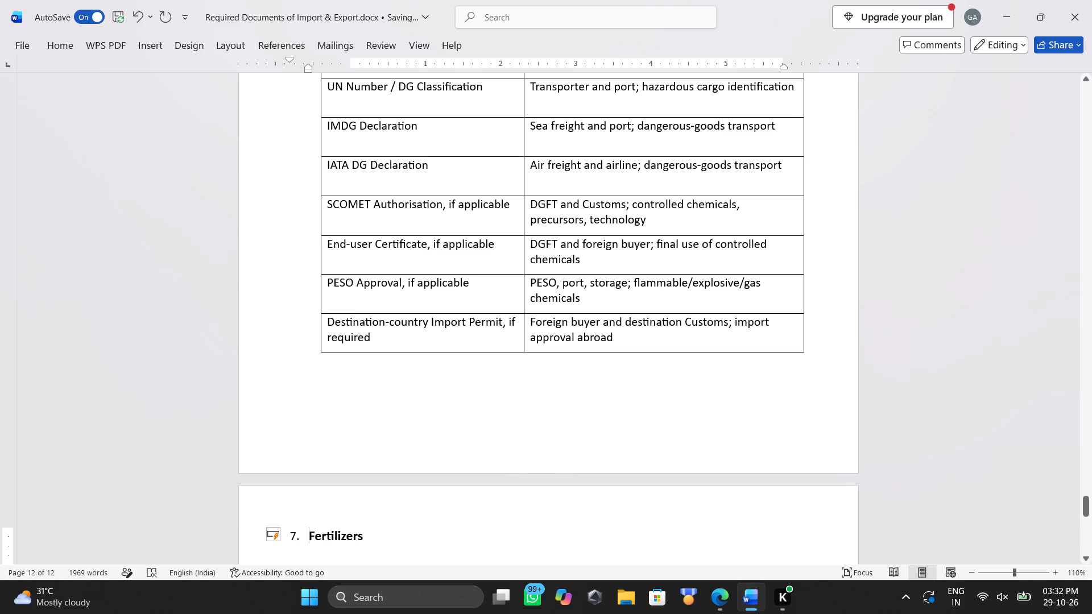
Add a blank, unnumbered line directly below the Fertilizers heading.
{"action": "left_click_drag", "start_coordinate": [388, 535], "coordinate": [283, 533]}
{"action": "left_click", "coordinate": [436, 538]}
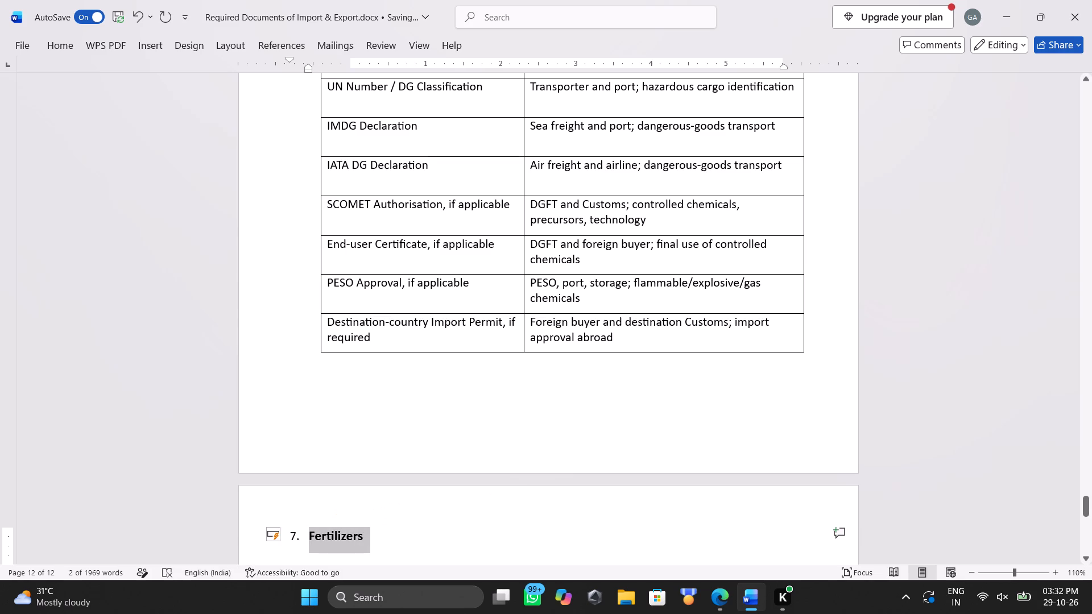
{"action": "key", "text": "Return"}
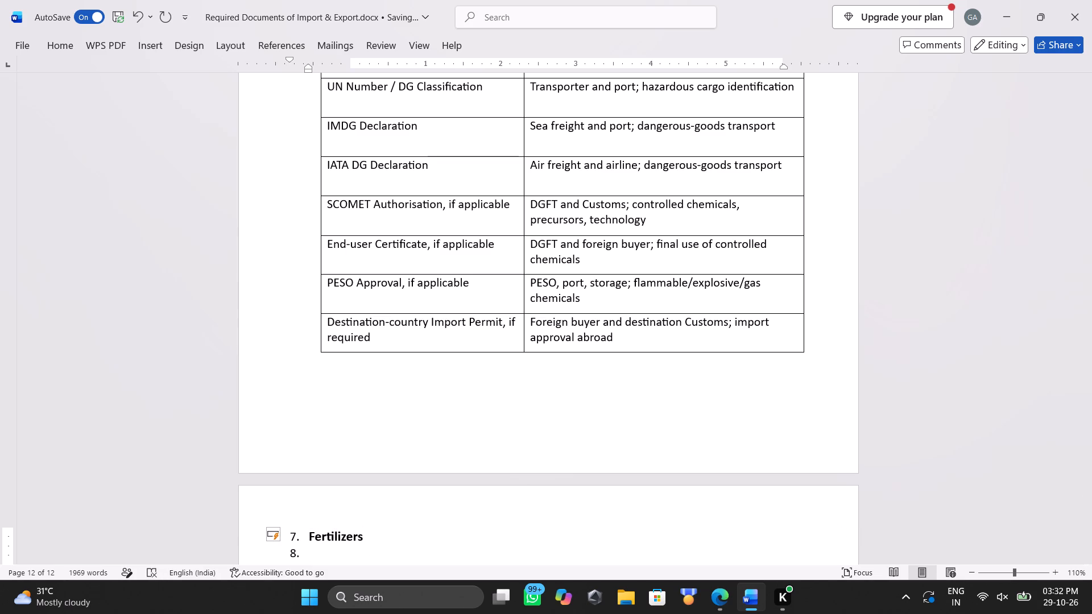
{"action": "key", "text": "BackSpace"}
Set the font size of the blank line below the Fertilizers heading to 12.
{"action": "left_click", "coordinate": [67, 48]}
{"action": "left_click", "coordinate": [77, 98]}
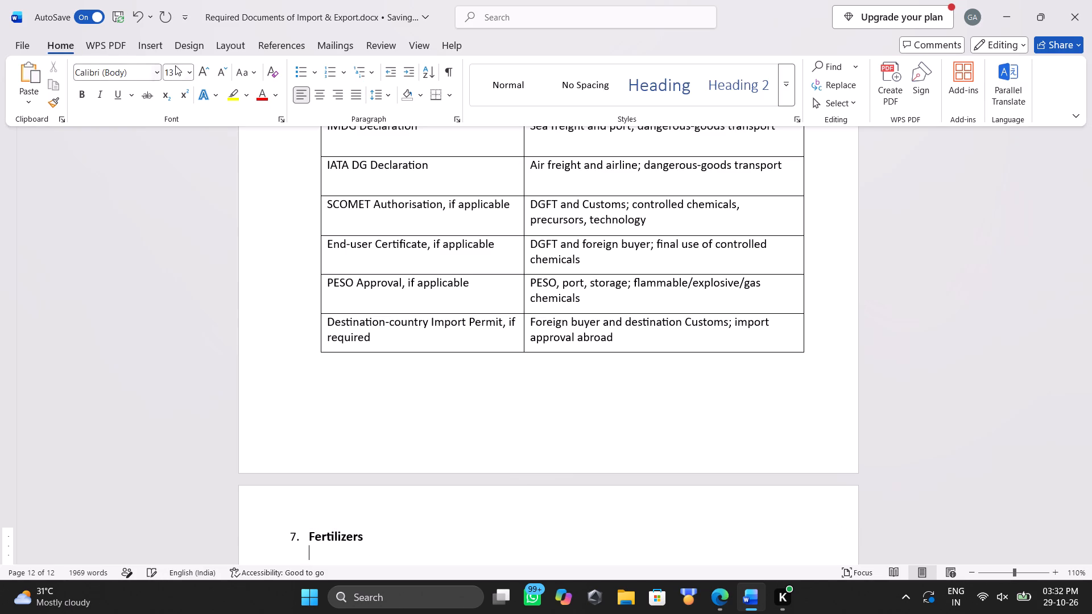
{"action": "left_click", "coordinate": [176, 74]}
{"action": "type", "text": "12"}
{"action": "key", "text": "Return"}
{"action": "left_click", "coordinate": [153, 49]}
{"action": "left_click", "coordinate": [114, 89]}
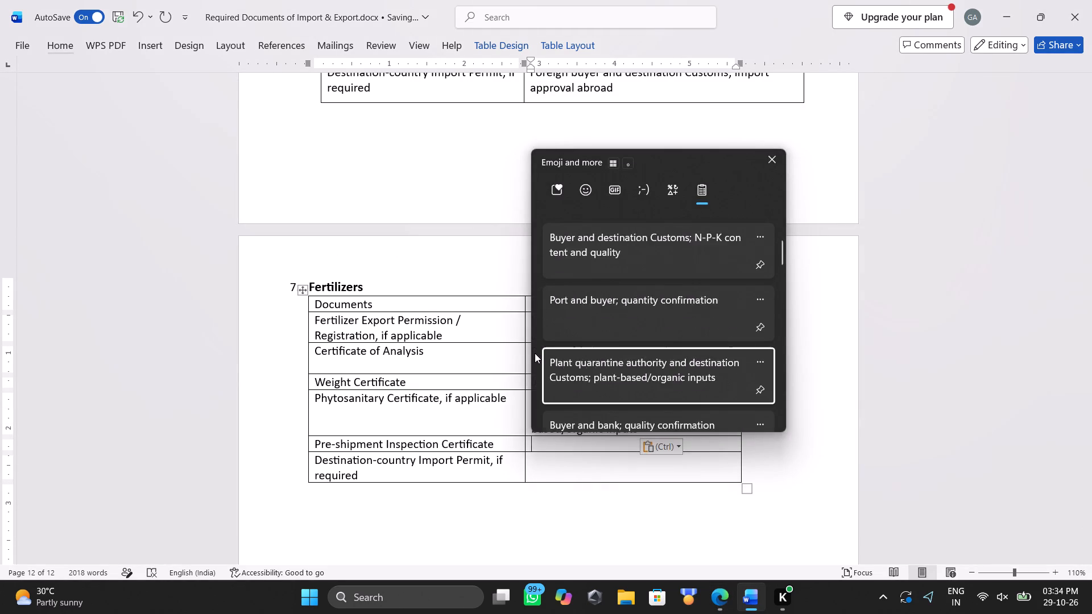
{"action": "key", "text": "Down"}
{"action": "key", "text": "Return"}
{"action": "key", "text": "ctrl+v"}
Fill the Destination-country Import Permit row's usage cell with the copied "Foreign buyer and destination Customs; import approval abroad".
{"action": "key", "text": "Down"}
{"action": "key", "text": "super+v"}
{"action": "key", "text": "Down"}
{"action": "key", "text": "Down"}
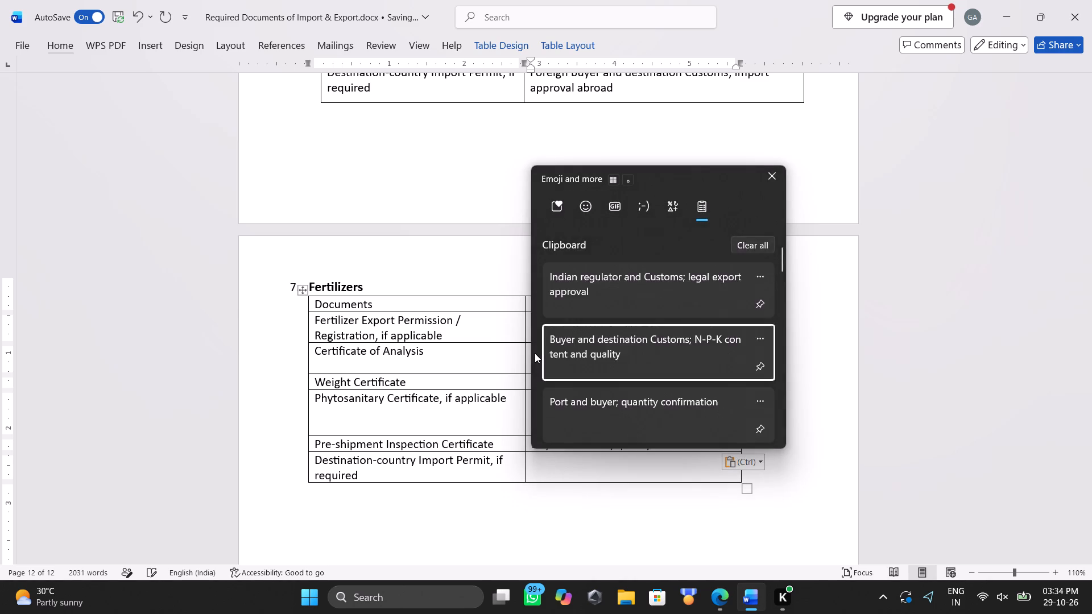
{"action": "key", "text": "Down"}
{"action": "key", "text": "Down"}
{"action": "key", "text": "Down"}
{"action": "key", "text": "Up"}
{"action": "key", "text": "Down"}
{"action": "key", "text": "Down"}
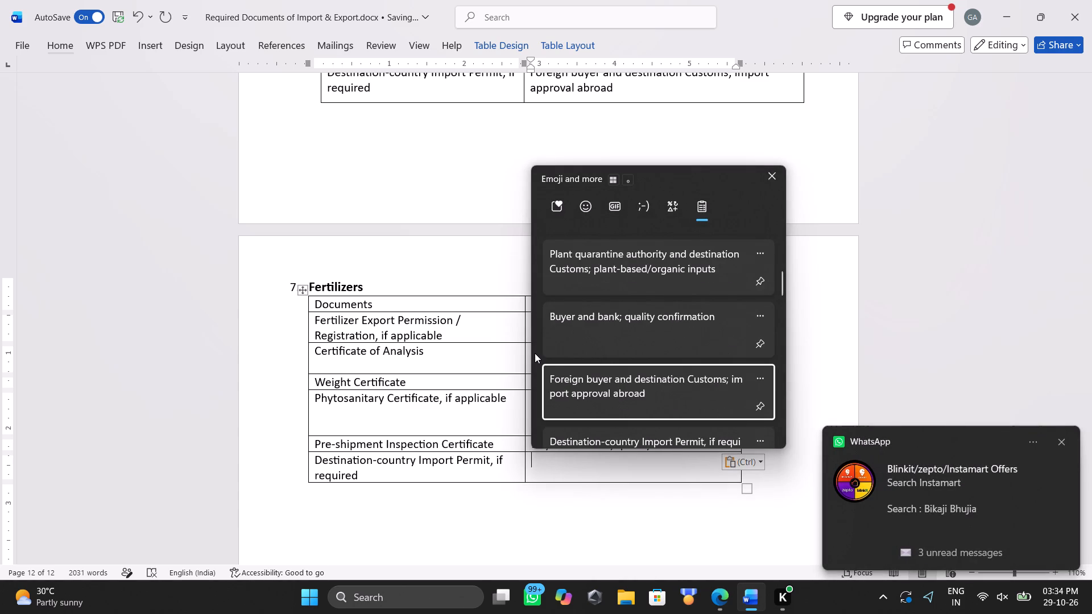
{"action": "key", "text": "Return"}
{"action": "key", "text": "ctrl+v"}
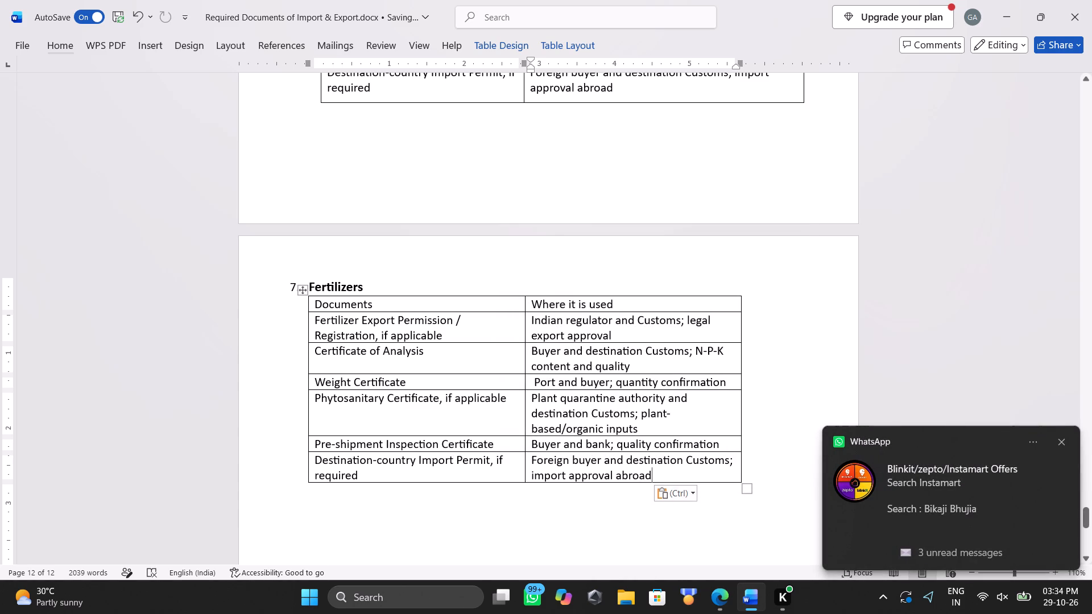
Make the Fertilizers table's header row, "Documents" and "Where it is used", bold and centred.
{"action": "triple_click", "coordinate": [624, 307]}
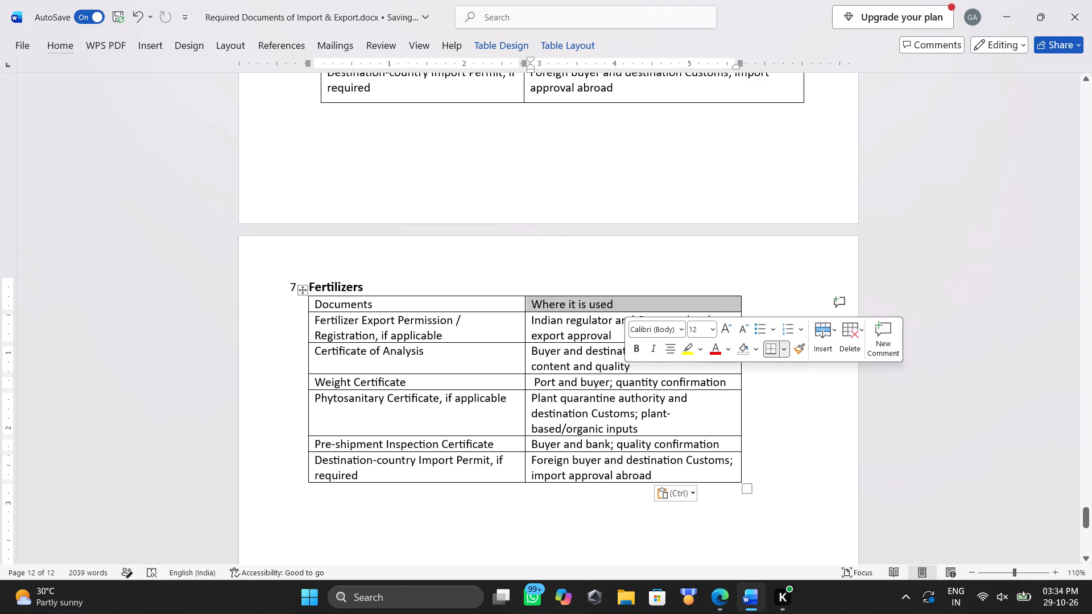
{"action": "left_click", "coordinate": [624, 307]}
{"action": "left_click_drag", "start_coordinate": [624, 307], "coordinate": [435, 299]}
{"action": "key", "text": "ctrl+b"}
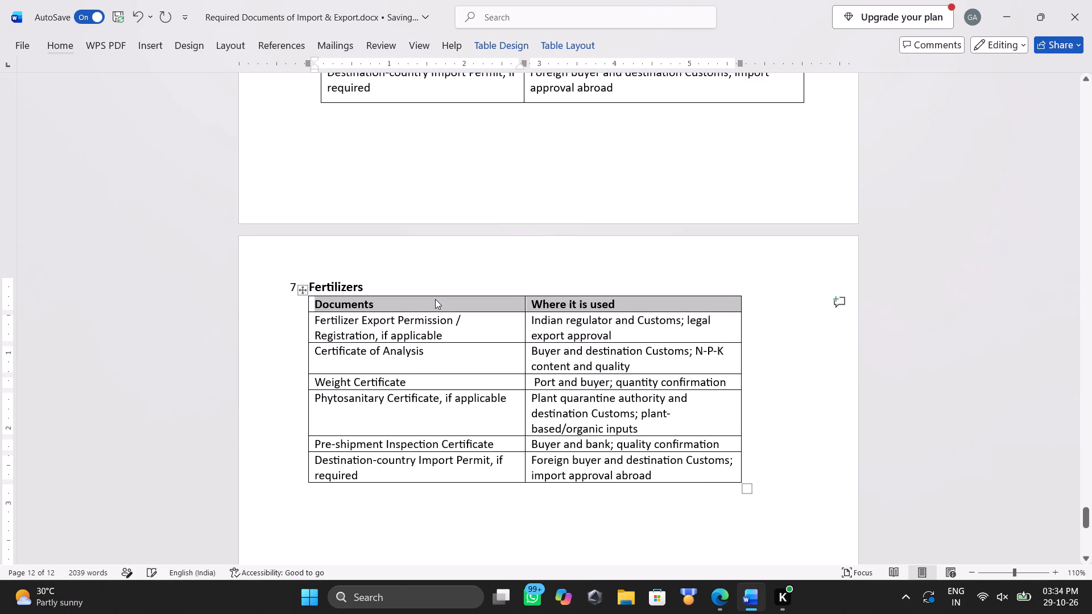
{"action": "key", "text": "ctrl+e"}
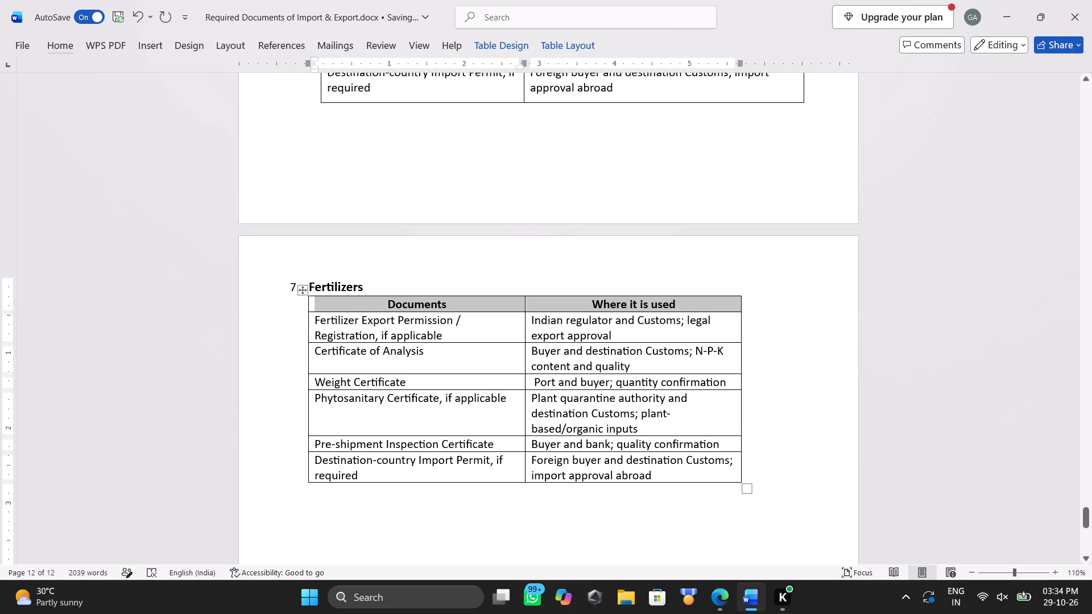
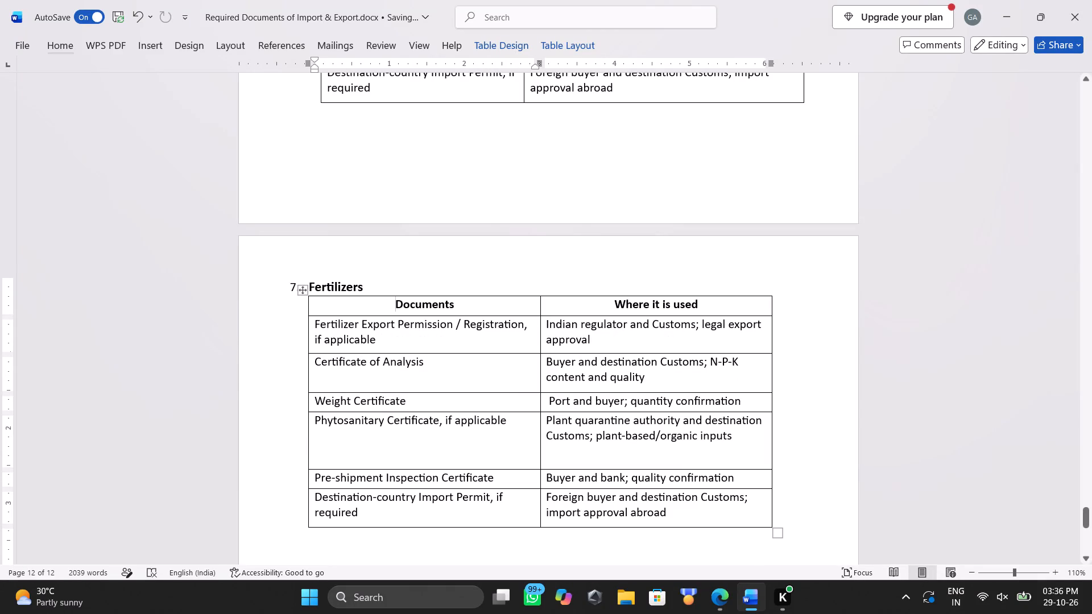
Reduce the height of the Phytosanitary Certificate row in the Fertilizers table to trim the empty space below its text.
{"action": "left_click_drag", "start_coordinate": [667, 468], "coordinate": [666, 462]}
{"action": "left_click", "coordinate": [616, 460]}
{"action": "left_click_drag", "start_coordinate": [636, 469], "coordinate": [635, 457]}
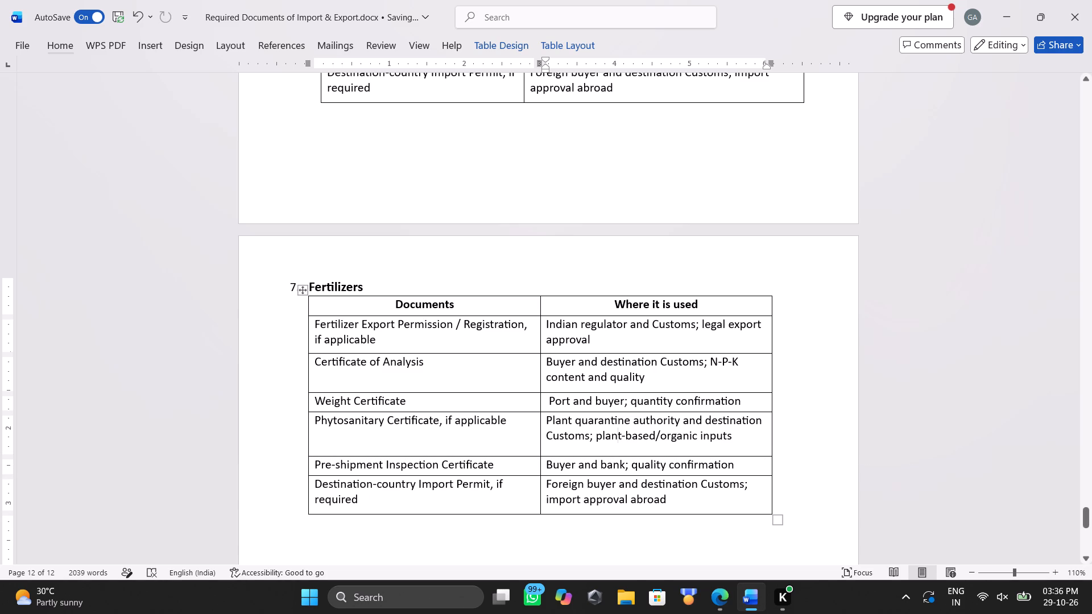
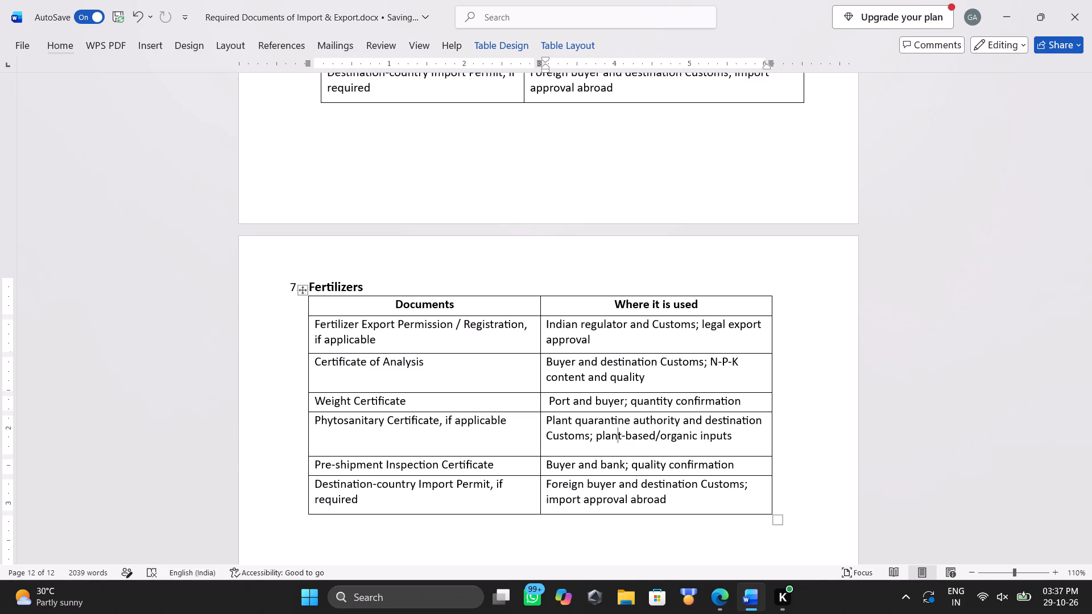
Enlarge the whole Fertilizers table so it is slightly wider and all its rows are taller.
{"action": "left_click_drag", "start_coordinate": [777, 517], "coordinate": [776, 518]}
{"action": "left_click_drag", "start_coordinate": [776, 518], "coordinate": [780, 545]}
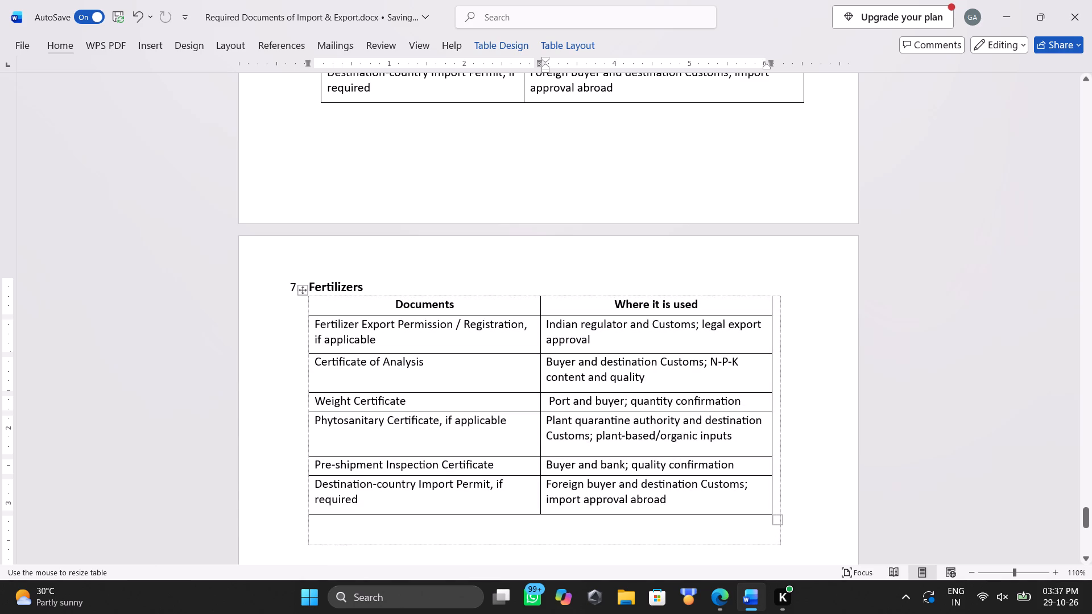
{"action": "left_click_drag", "start_coordinate": [780, 545], "coordinate": [776, 547]}
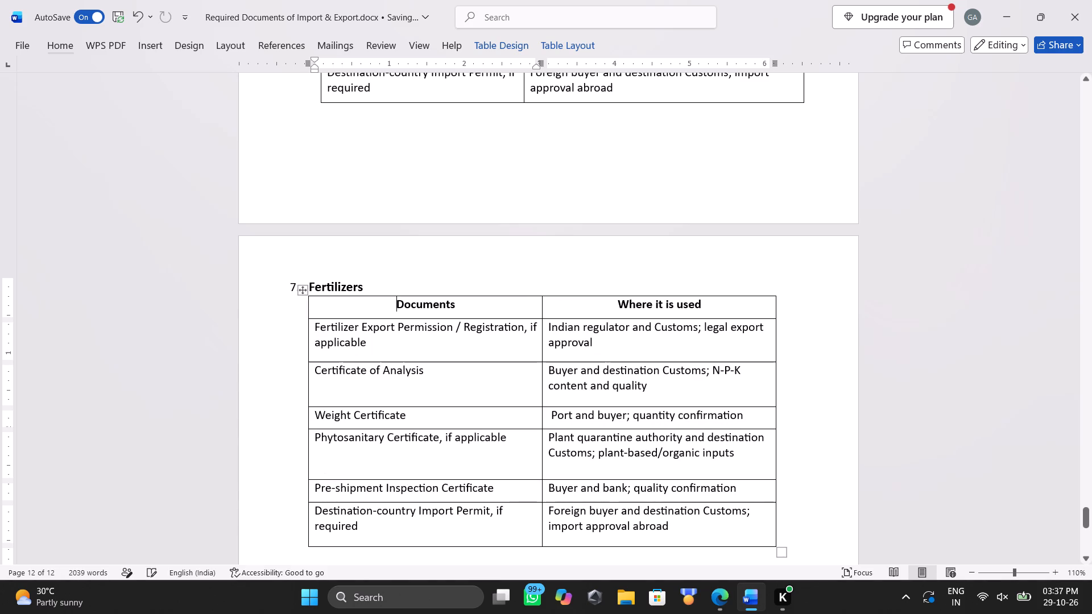
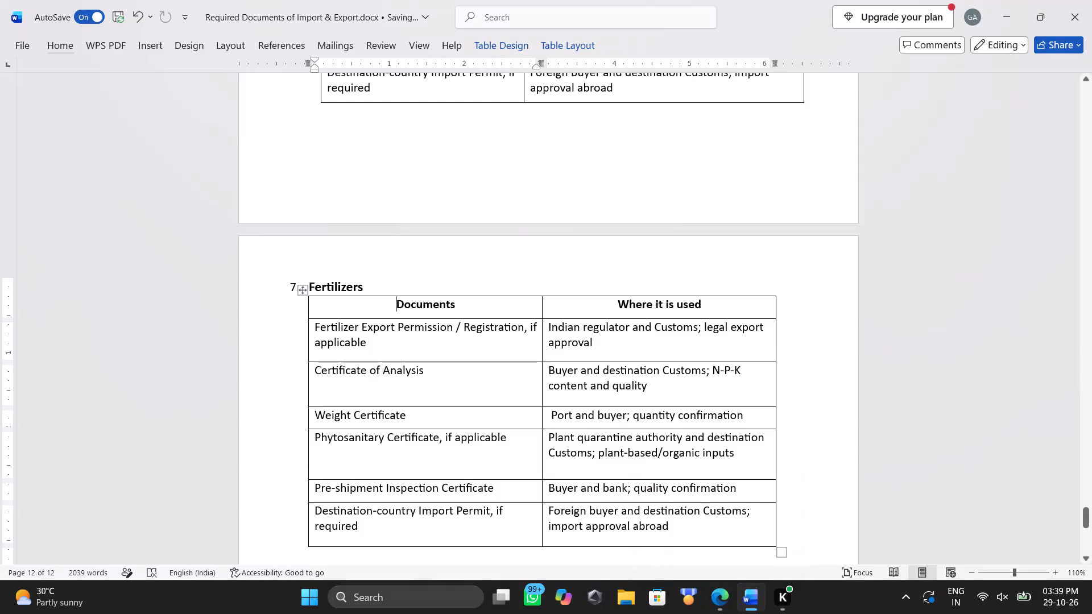
Shift the Fertilizers table's column divider to narrow the Documents column to about 2.6 inches and widen the Where it is used column.
{"action": "scroll", "coordinate": [833, 392], "scroll_direction": "down", "scroll_amount": 1}
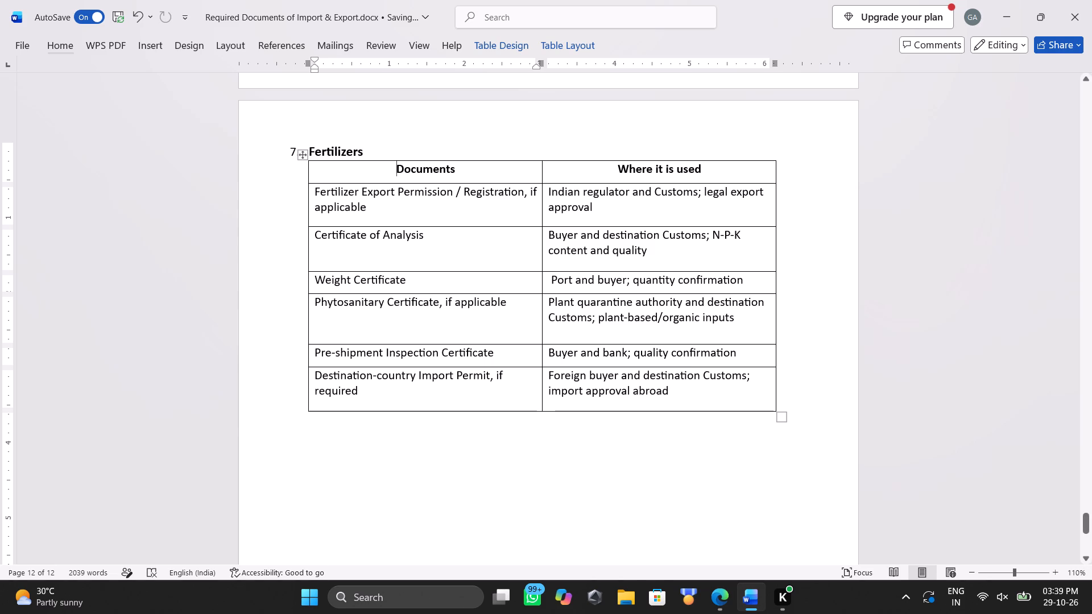
{"action": "double_click", "coordinate": [543, 169]}
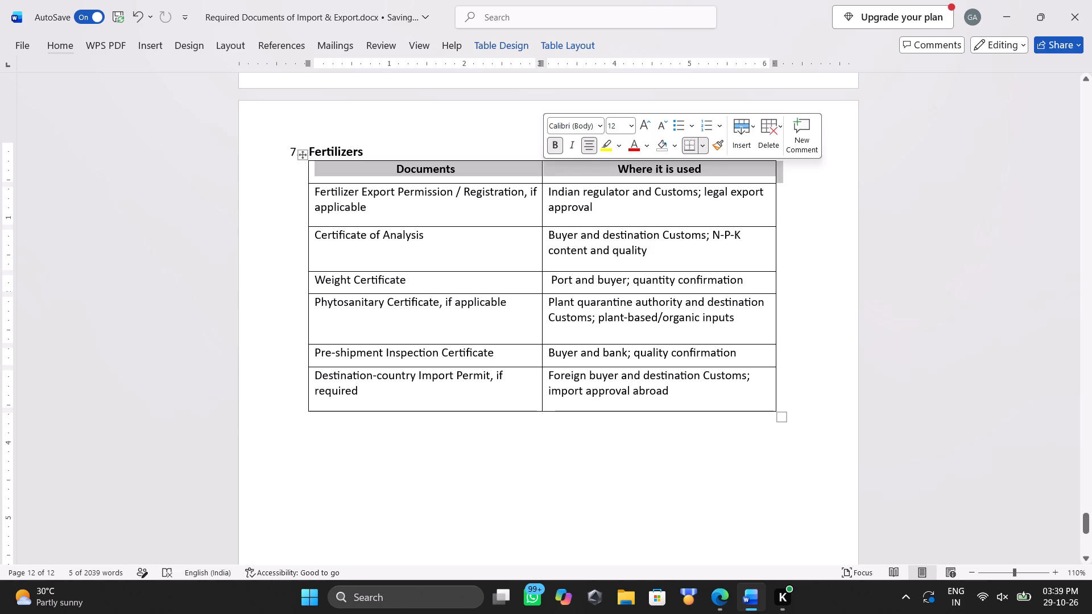
{"action": "left_click", "coordinate": [543, 169]}
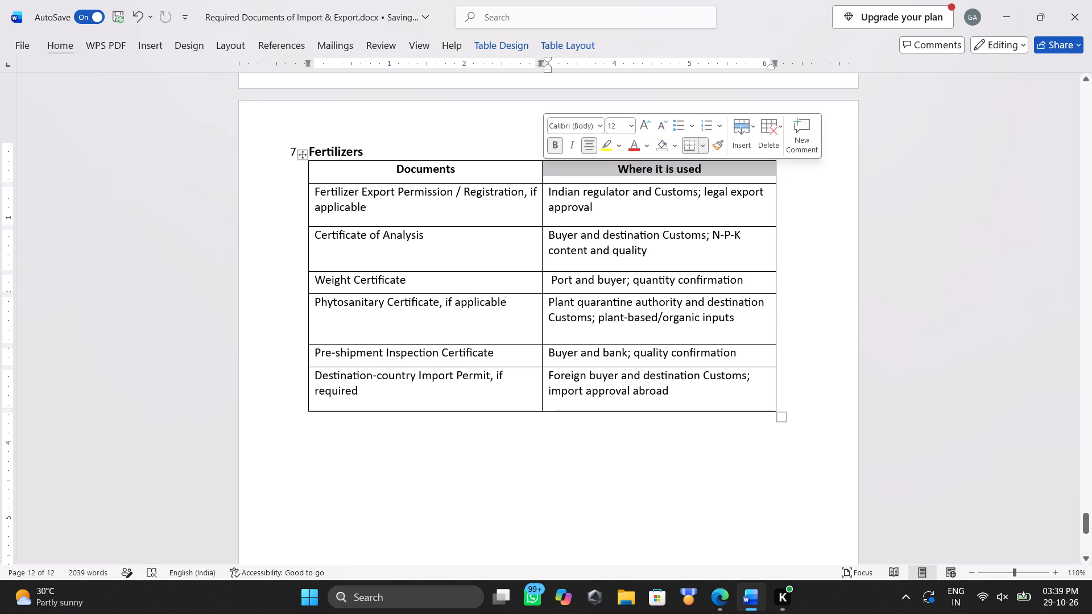
{"action": "left_click", "coordinate": [541, 173]}
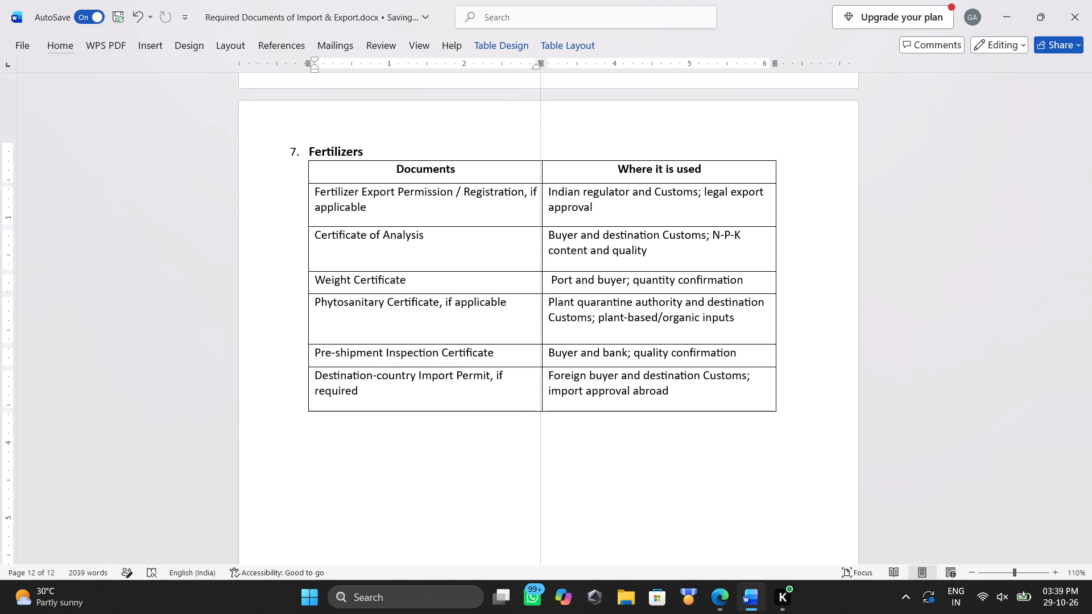
{"action": "left_click", "coordinate": [510, 240]}
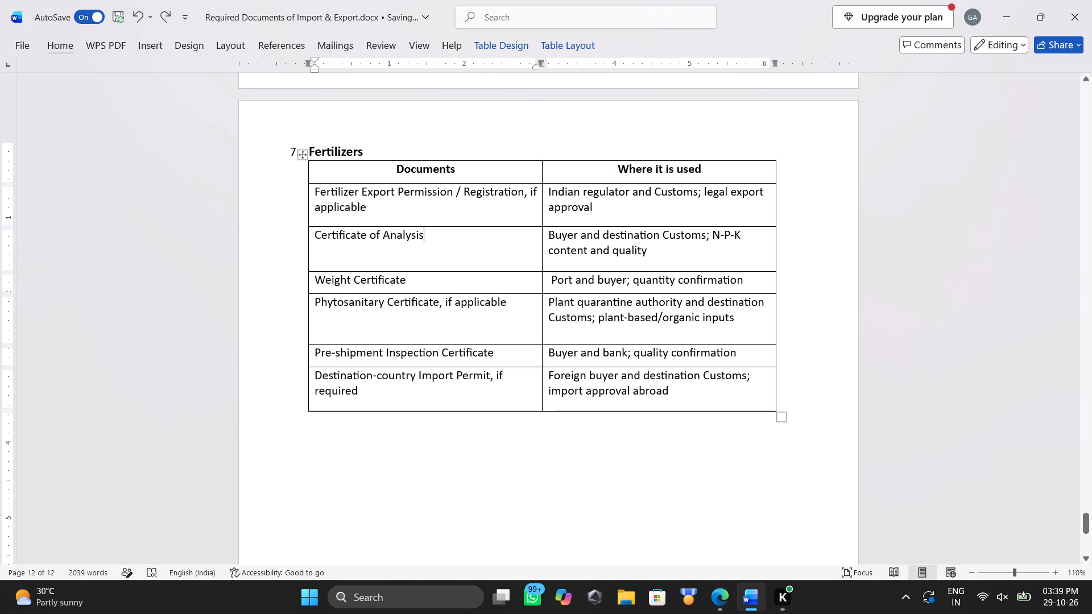
{"action": "left_click_drag", "start_coordinate": [543, 169], "coordinate": [533, 170]}
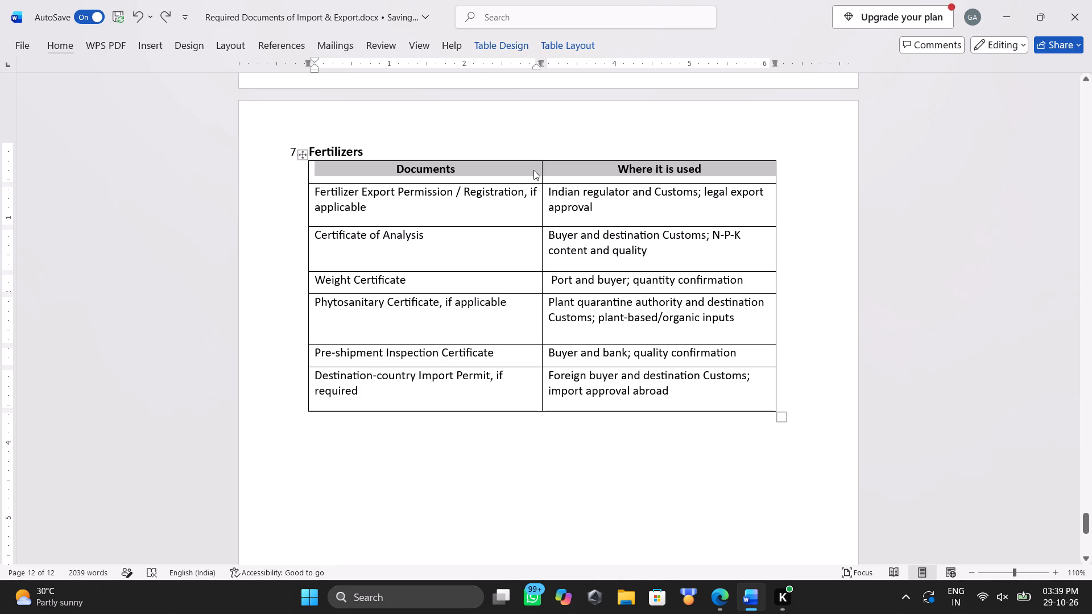
{"action": "left_click", "coordinate": [516, 265]}
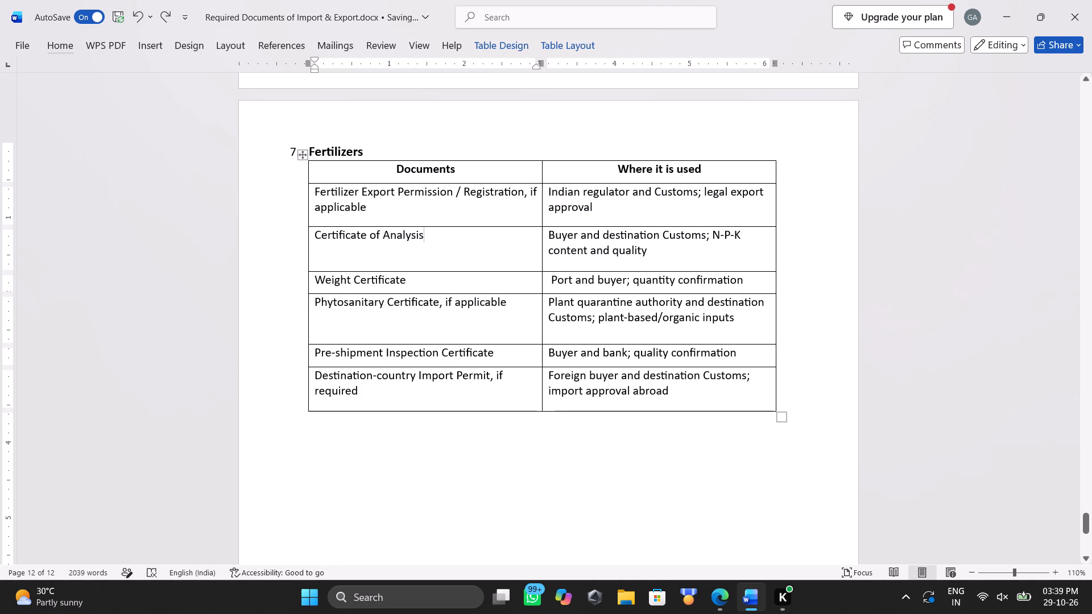
{"action": "left_click_drag", "start_coordinate": [540, 175], "coordinate": [503, 188]}
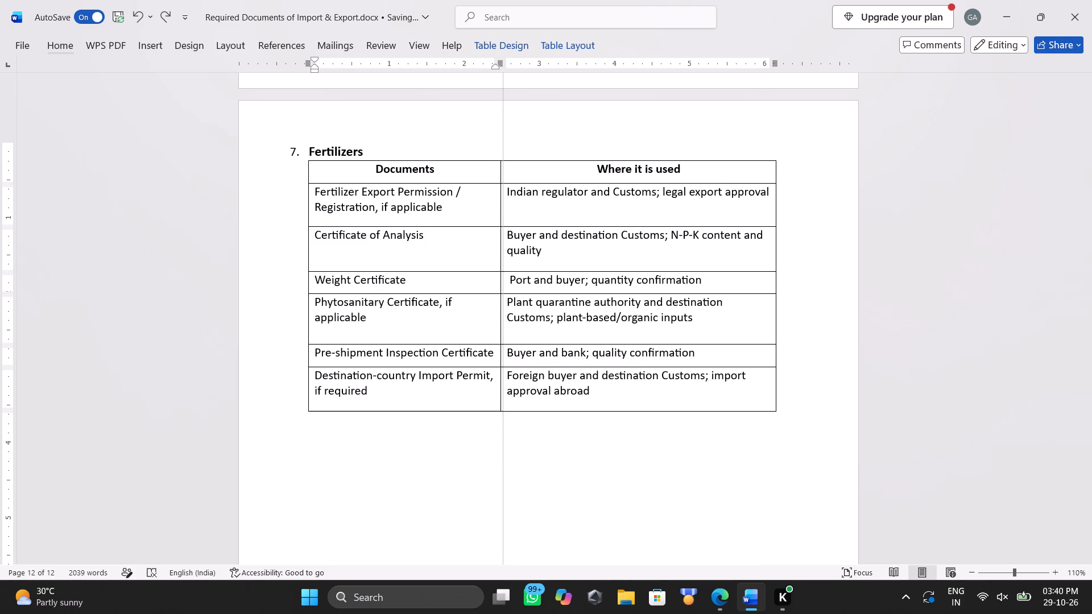
{"action": "left_click_drag", "start_coordinate": [503, 188], "coordinate": [495, 190]}
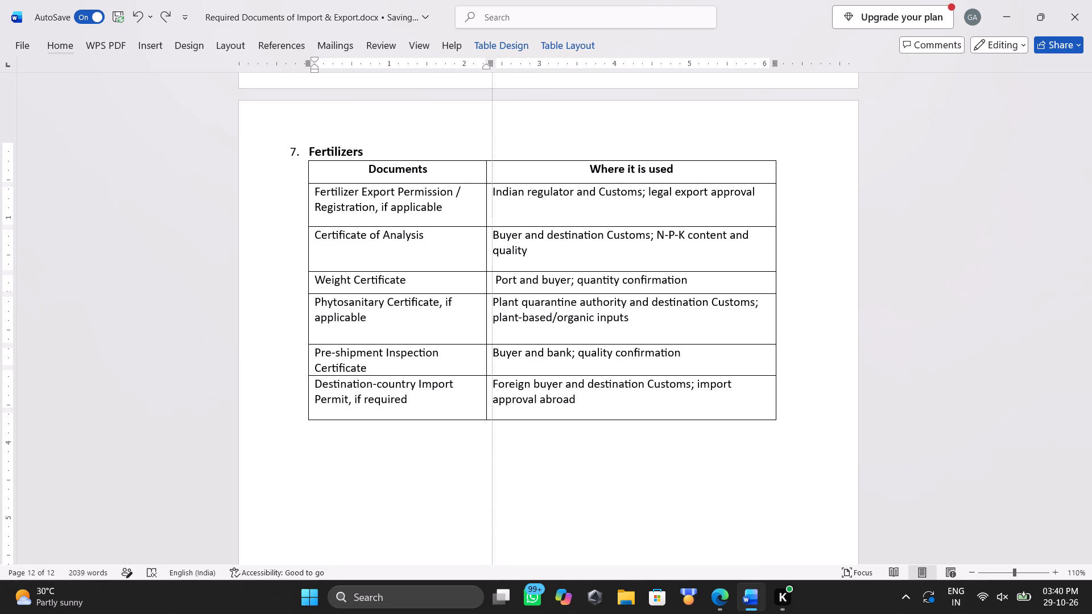
{"action": "left_click_drag", "start_coordinate": [495, 190], "coordinate": [526, 192]}
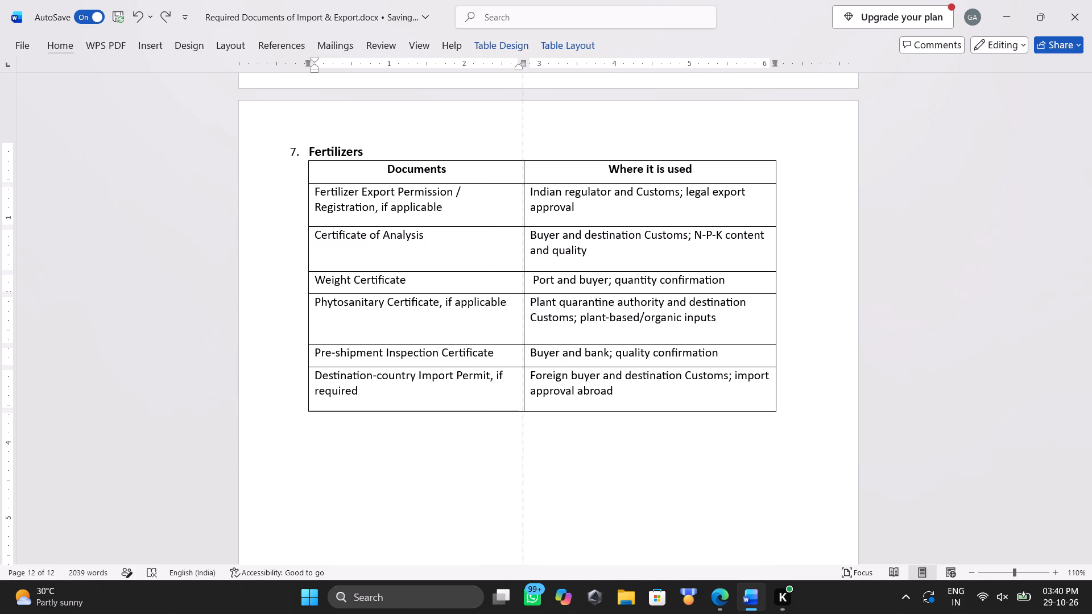
{"action": "left_click_drag", "start_coordinate": [526, 192], "coordinate": [507, 196]}
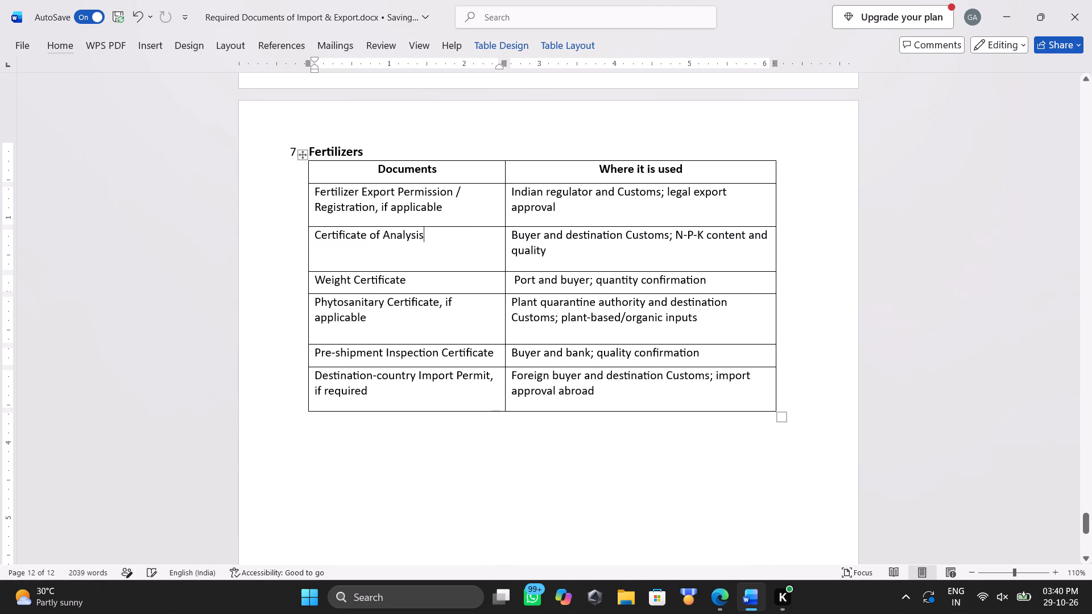
Shift the Fertilizers table to the right and insert an unnumbered blank line between it and its heading.
{"action": "scroll", "coordinate": [744, 387], "scroll_direction": "up", "scroll_amount": 2}
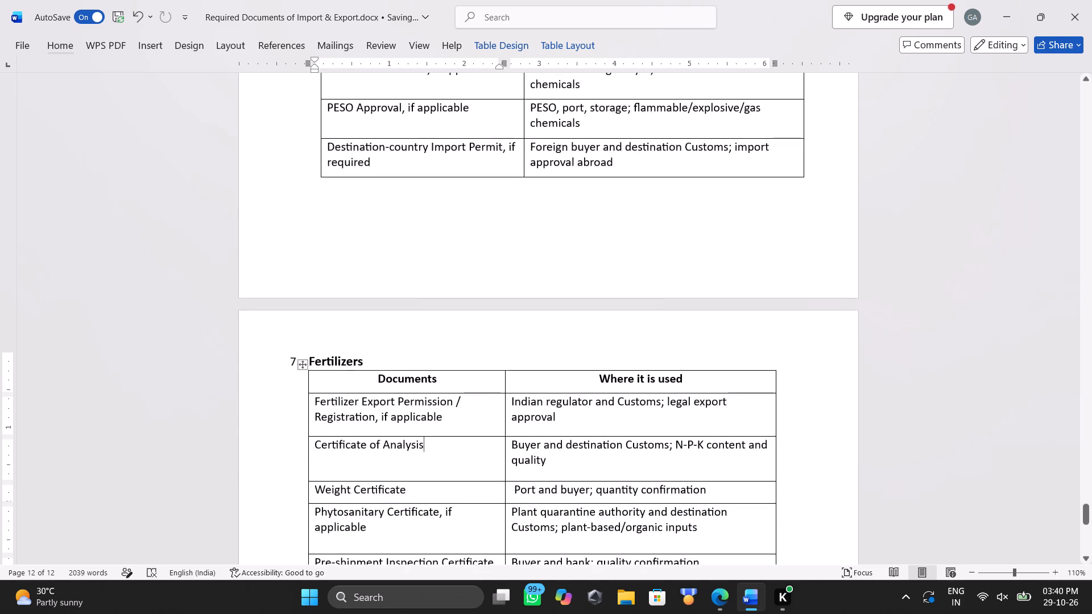
{"action": "scroll", "coordinate": [744, 387], "scroll_direction": "down", "scroll_amount": 1}
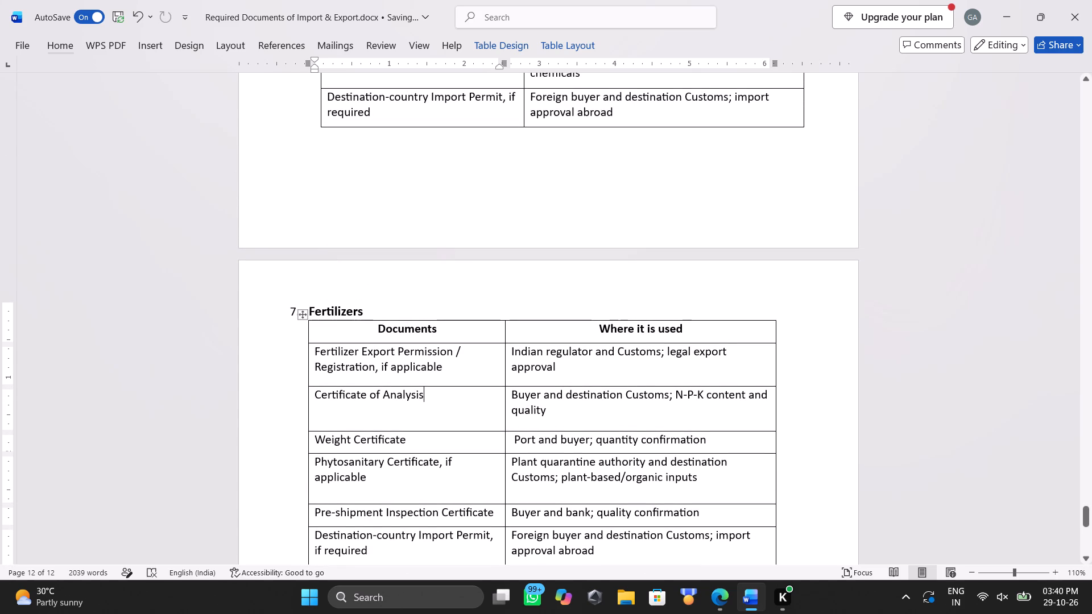
{"action": "left_click_drag", "start_coordinate": [304, 313], "coordinate": [308, 317]}
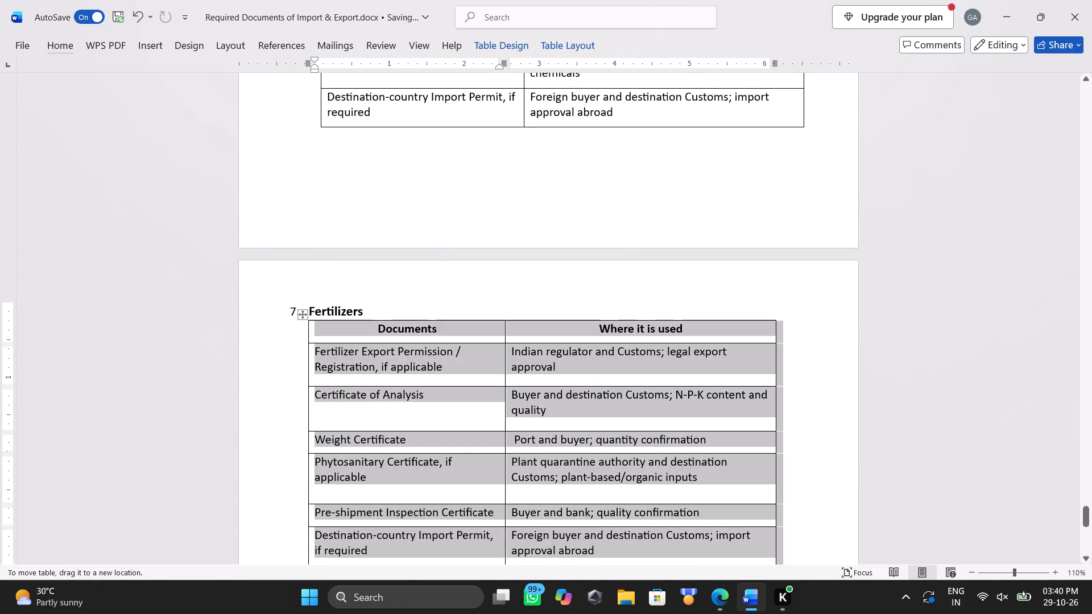
{"action": "left_click_drag", "start_coordinate": [308, 317], "coordinate": [326, 323]}
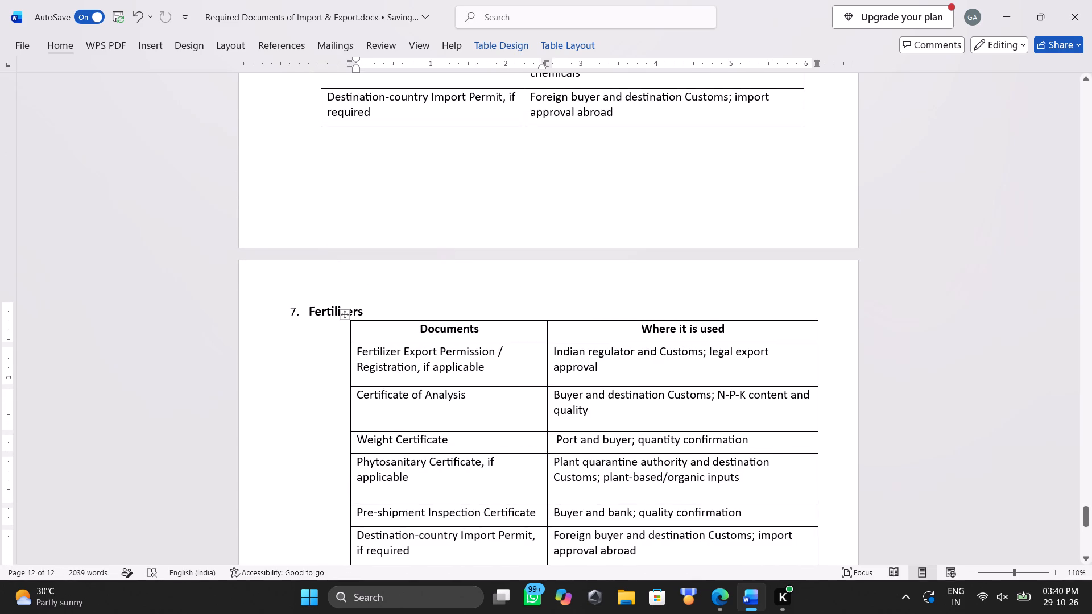
{"action": "left_click", "coordinate": [375, 306]}
{"action": "key", "text": "Return"}
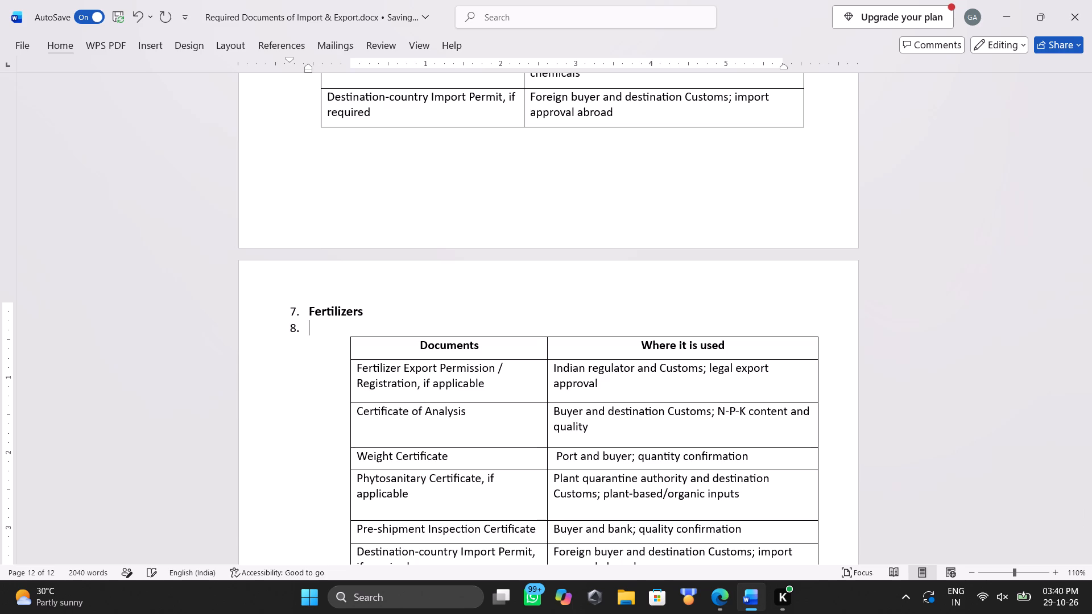
{"action": "key", "text": "BackSpace"}
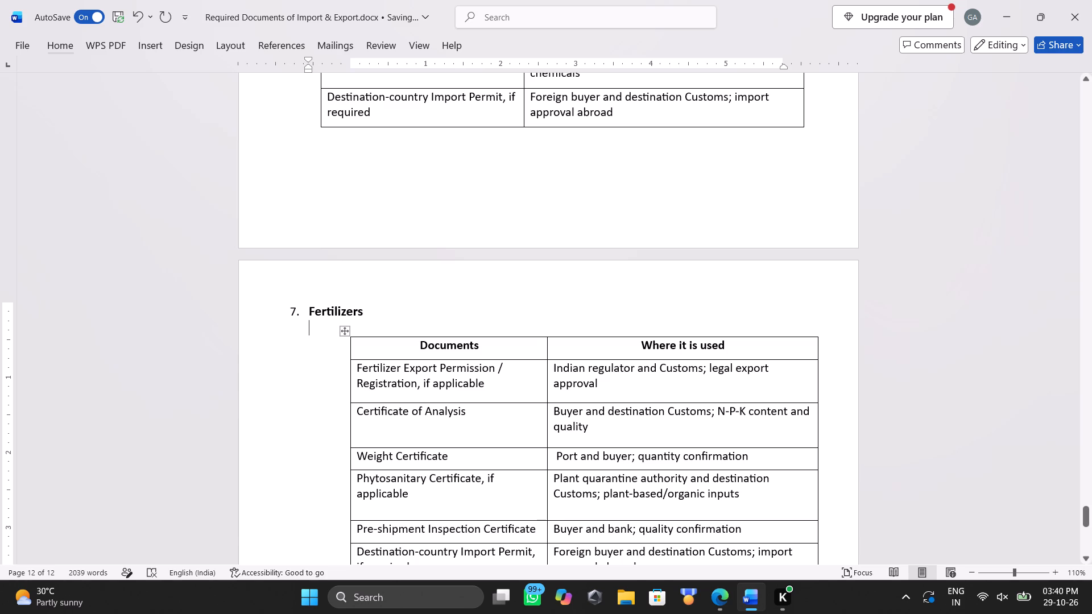
Move the Fertilizers table back left beneath its heading and widen it to about 6.5 inches, close to the preceding table's right edge.
{"action": "left_click_drag", "start_coordinate": [345, 334], "coordinate": [318, 334]}
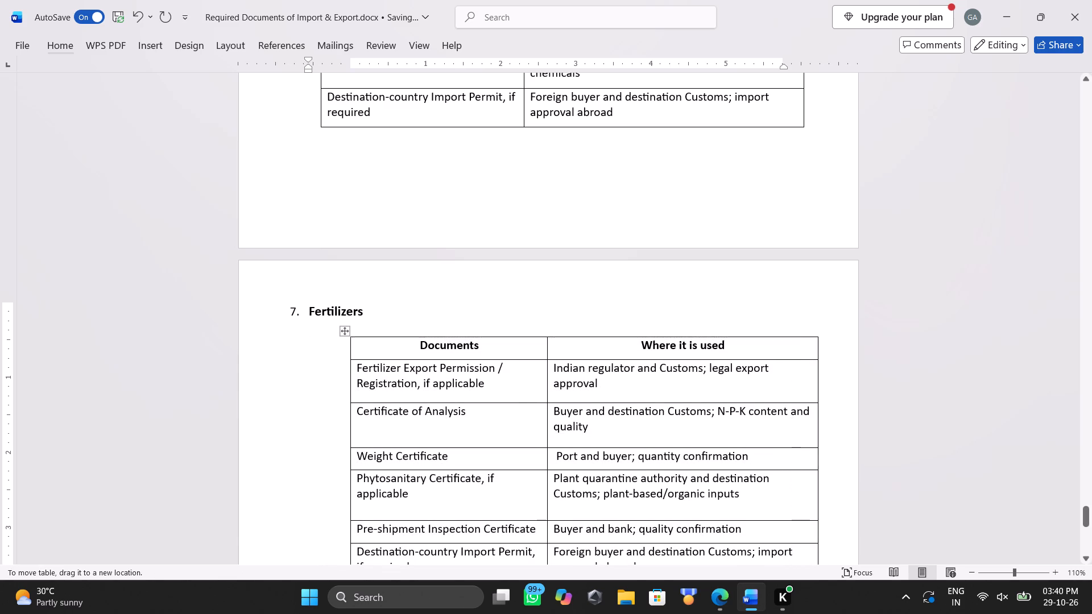
{"action": "scroll", "coordinate": [455, 368], "scroll_direction": "down", "scroll_amount": 2}
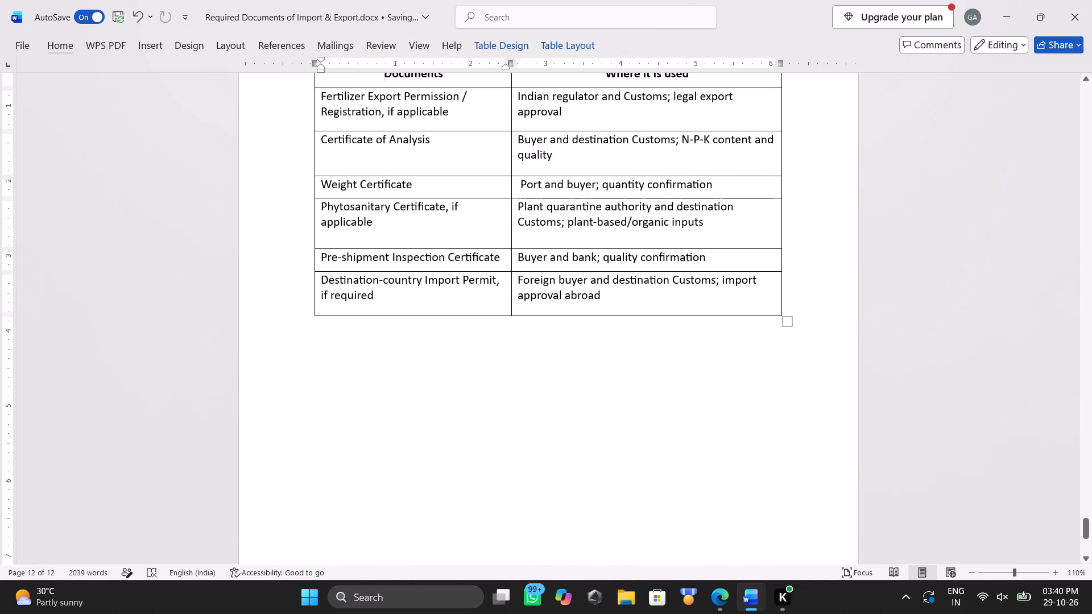
{"action": "left_click_drag", "start_coordinate": [788, 321], "coordinate": [808, 322]}
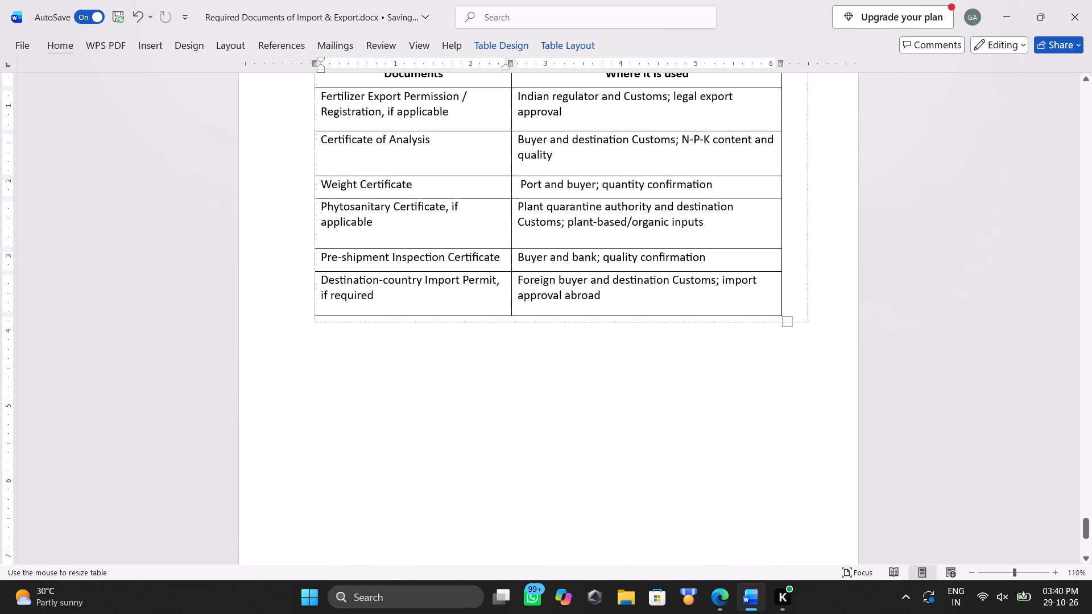
{"action": "left_click_drag", "start_coordinate": [808, 322], "coordinate": [808, 322]}
{"action": "scroll", "coordinate": [808, 322], "scroll_direction": "up", "scroll_amount": 1}
{"action": "scroll", "coordinate": [808, 322], "scroll_direction": "down", "scroll_amount": 1}
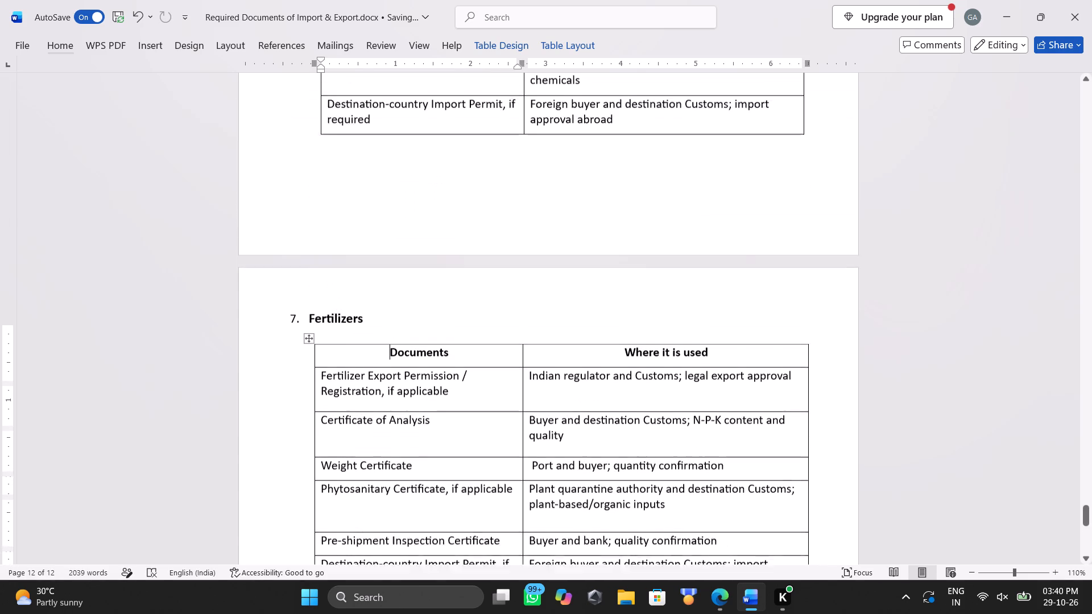
{"action": "scroll", "coordinate": [808, 322], "scroll_direction": "down", "scroll_amount": 2}
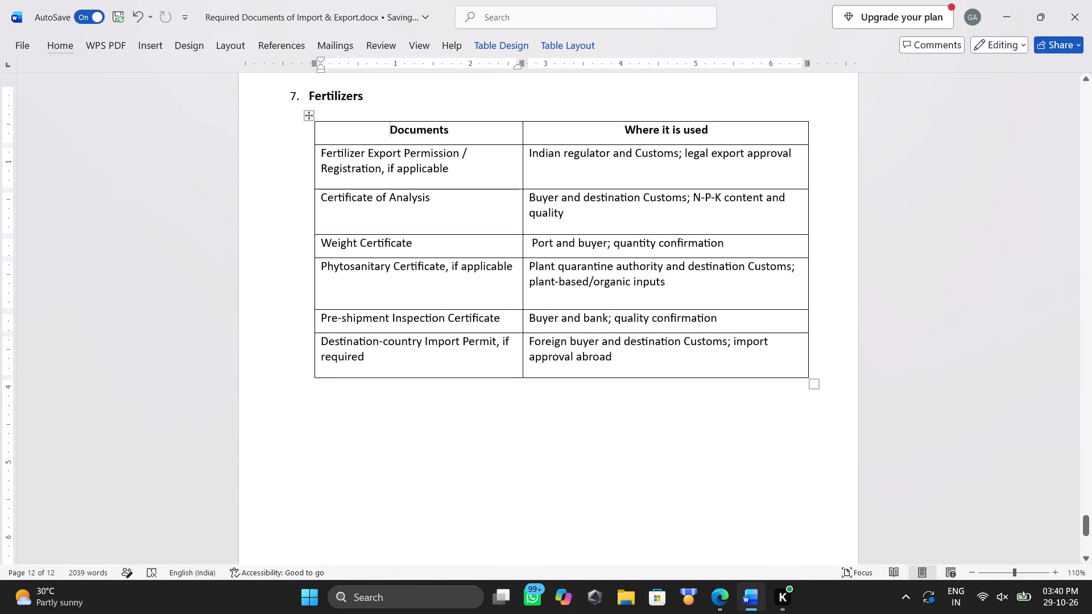
Make the list number 7 of the Fertilizers heading bold.
{"action": "double_click", "coordinate": [295, 93]}
{"action": "key", "text": "ctrl+b"}
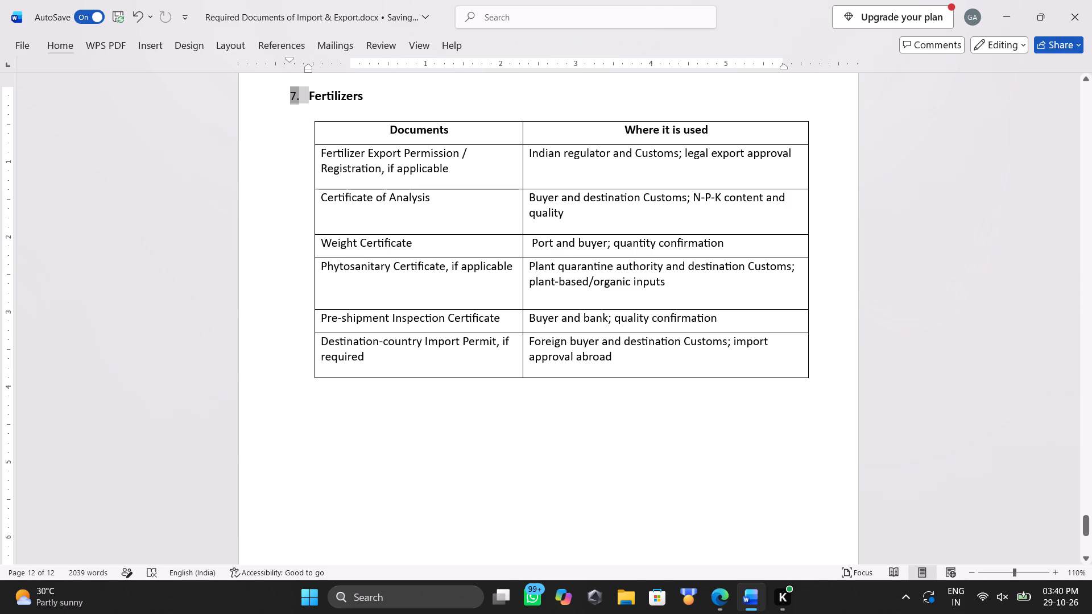
{"action": "left_click", "coordinate": [292, 179]}
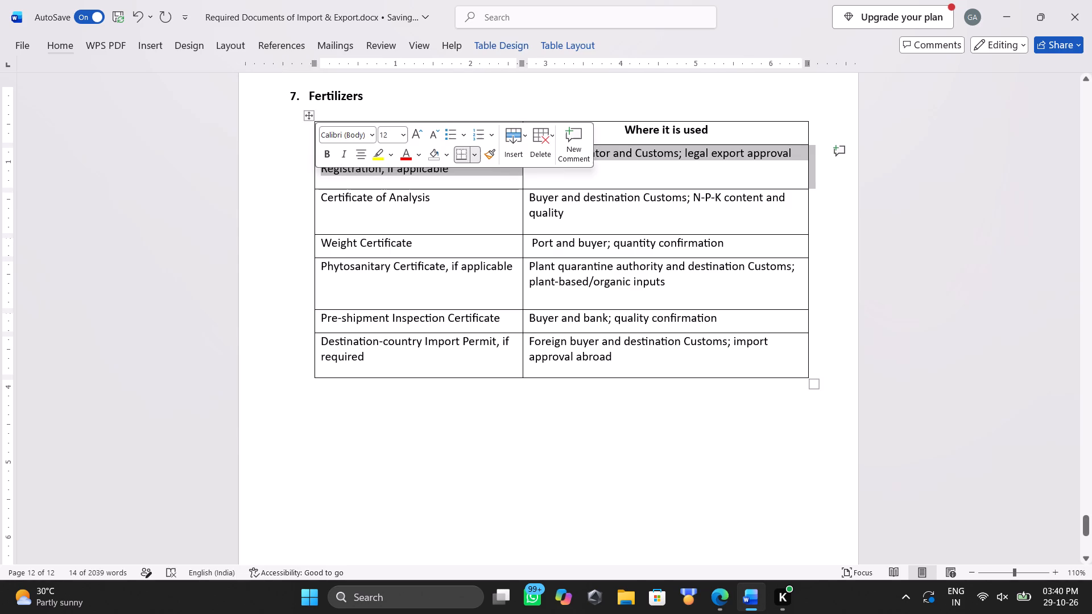
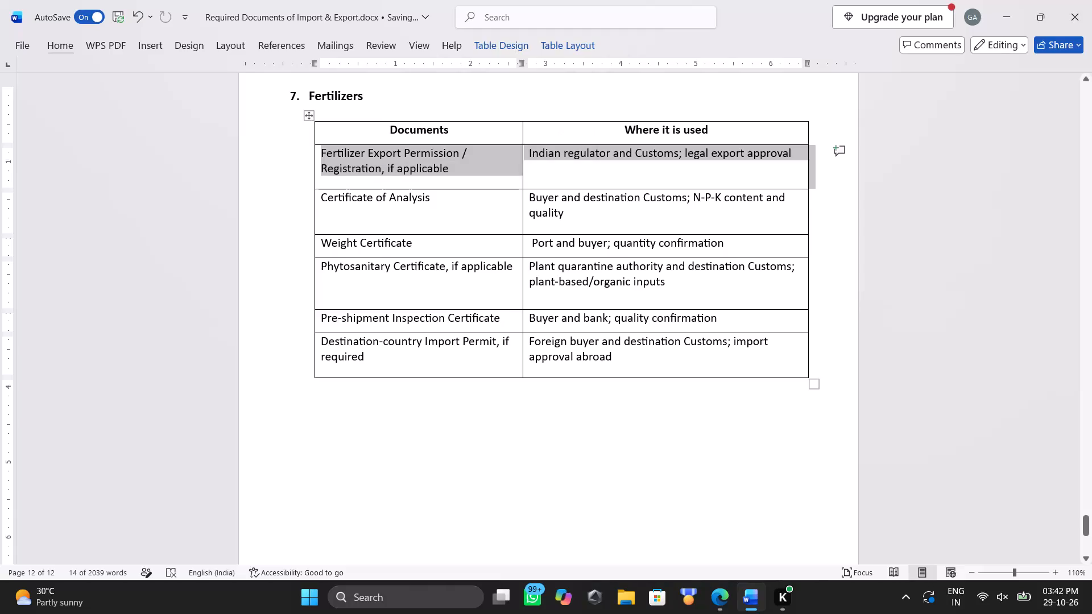
Look back through the document from the export Fertilizers table to the Common documents For Import table.
{"action": "left_click", "coordinate": [365, 467]}
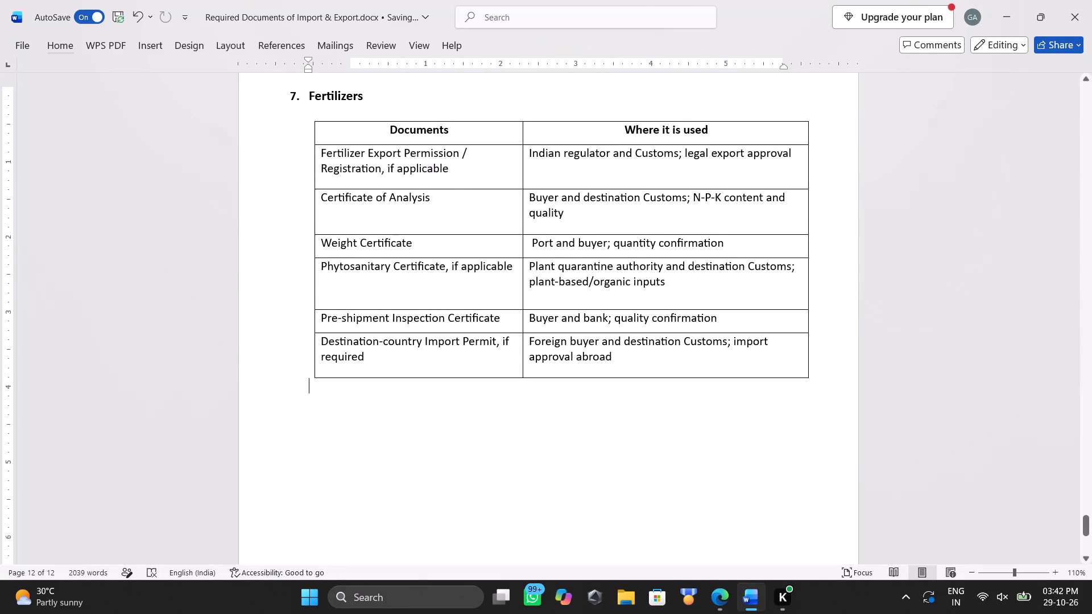
{"action": "scroll", "coordinate": [365, 467], "scroll_direction": "up", "scroll_amount": 2}
{"action": "scroll", "coordinate": [365, 467], "scroll_direction": "down", "scroll_amount": 1}
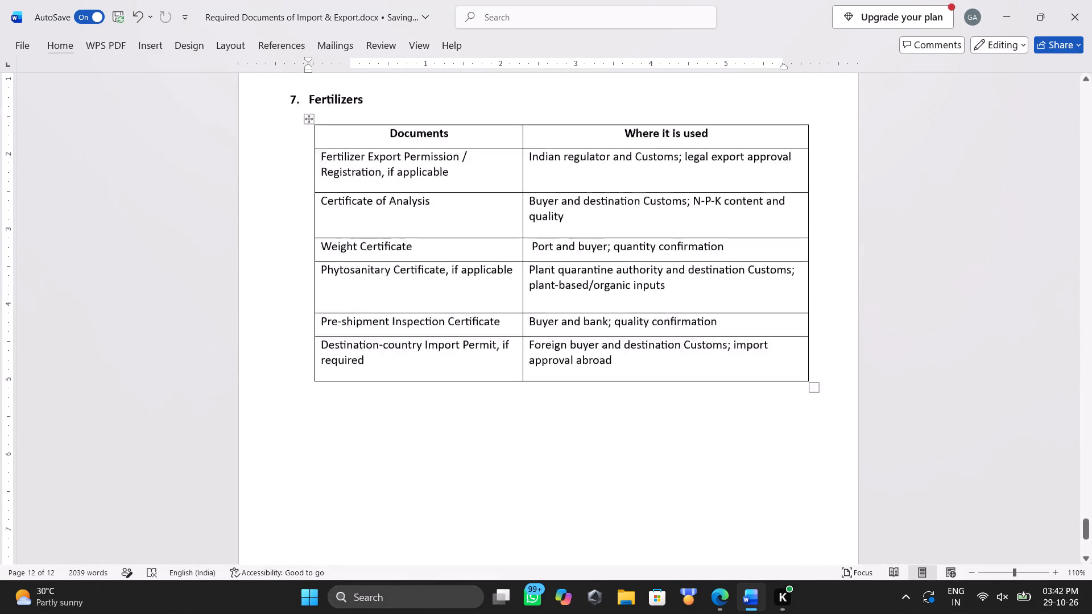
{"action": "scroll", "coordinate": [365, 467], "scroll_direction": "down", "scroll_amount": 1}
{"action": "scroll", "coordinate": [365, 467], "scroll_direction": "up", "scroll_amount": 12}
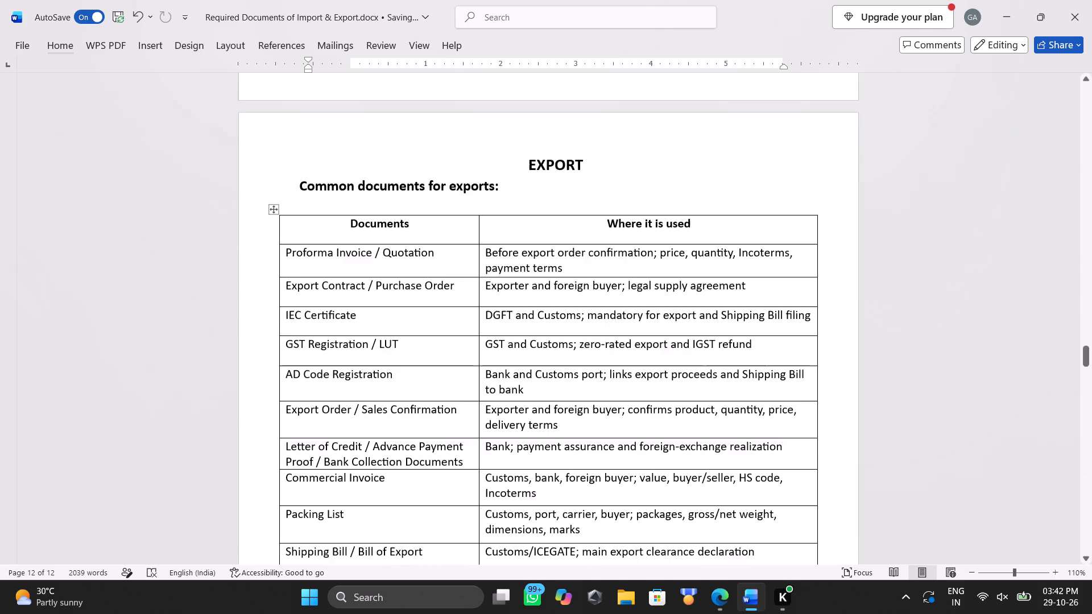
{"action": "scroll", "coordinate": [365, 467], "scroll_direction": "up", "scroll_amount": 5}
{"action": "scroll", "coordinate": [365, 467], "scroll_direction": "down", "scroll_amount": 1}
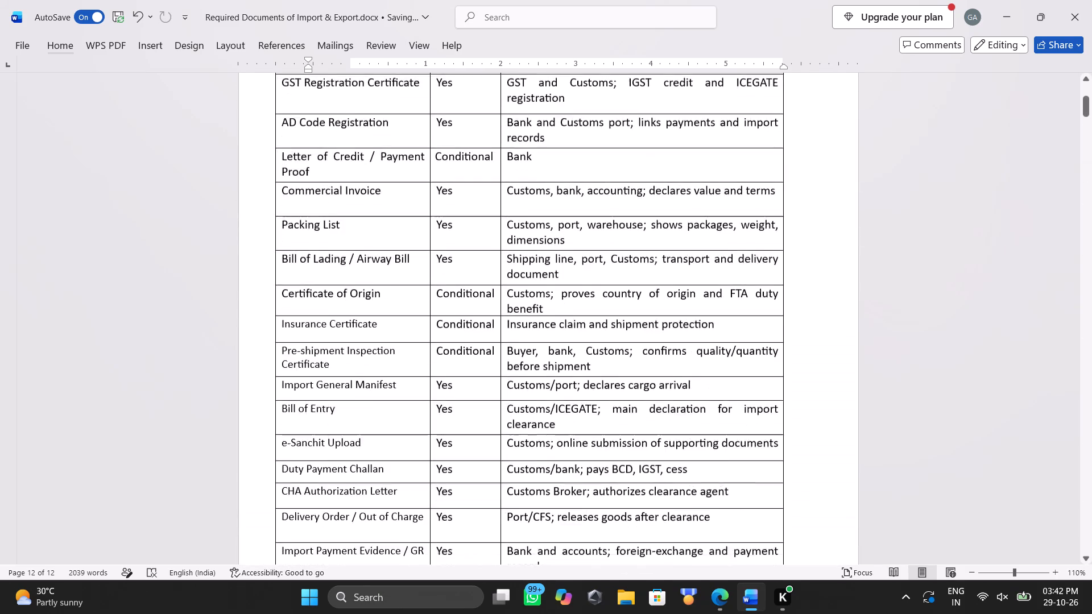
{"action": "scroll", "coordinate": [365, 467], "scroll_direction": "down", "scroll_amount": 2}
{"action": "scroll", "coordinate": [365, 467], "scroll_direction": "up", "scroll_amount": 1}
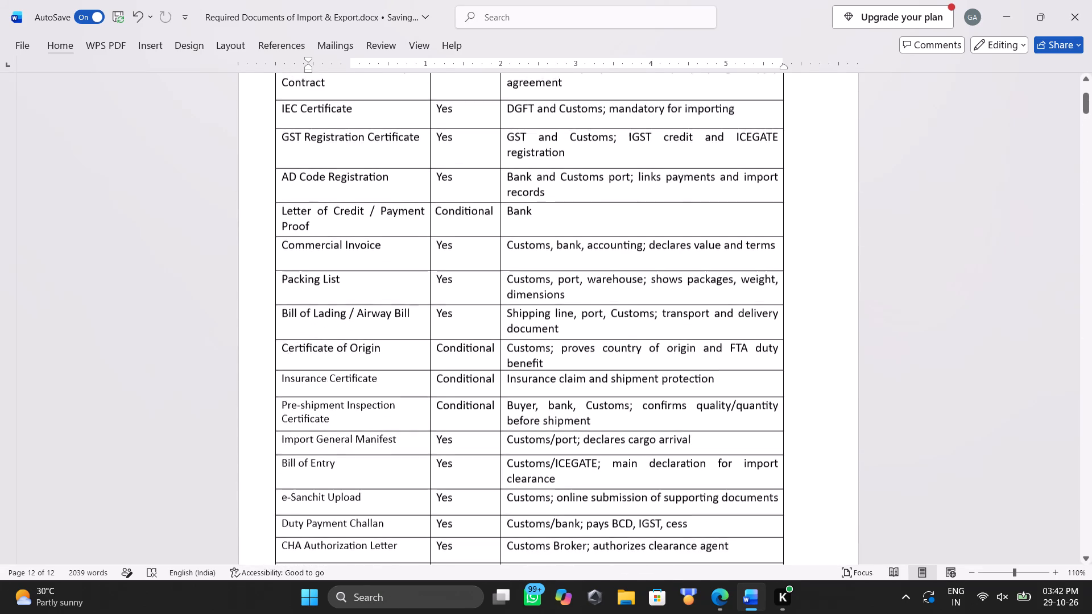
{"action": "scroll", "coordinate": [365, 467], "scroll_direction": "up", "scroll_amount": 2}
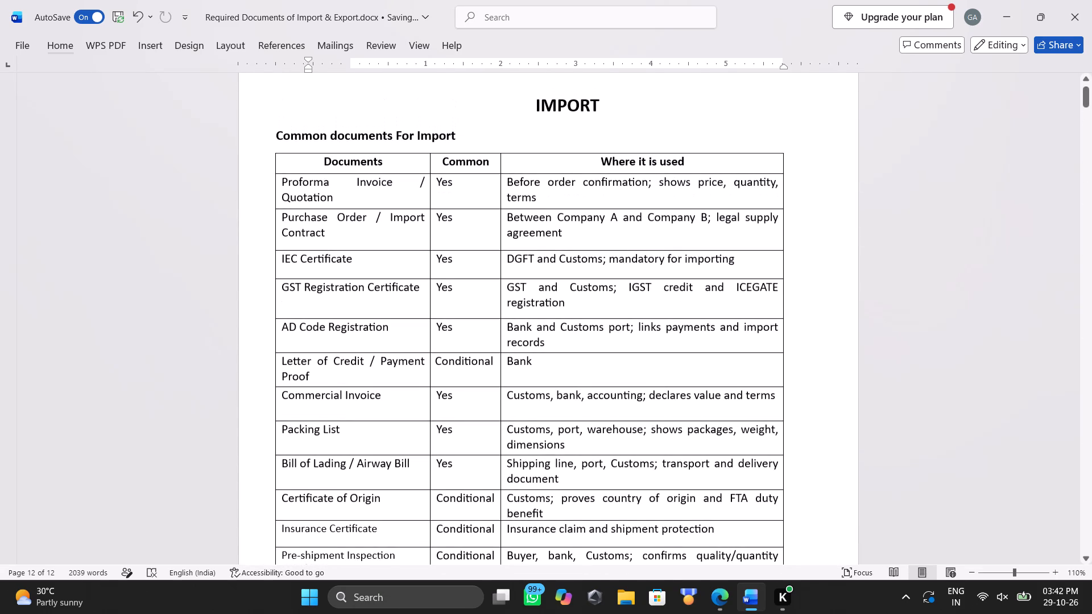
Review the import goods list and product-specific tables from Crude oil to Pharmaceuticals, continuing to the export Fertilizers section.
{"action": "scroll", "coordinate": [365, 467], "scroll_direction": "down", "scroll_amount": 5}
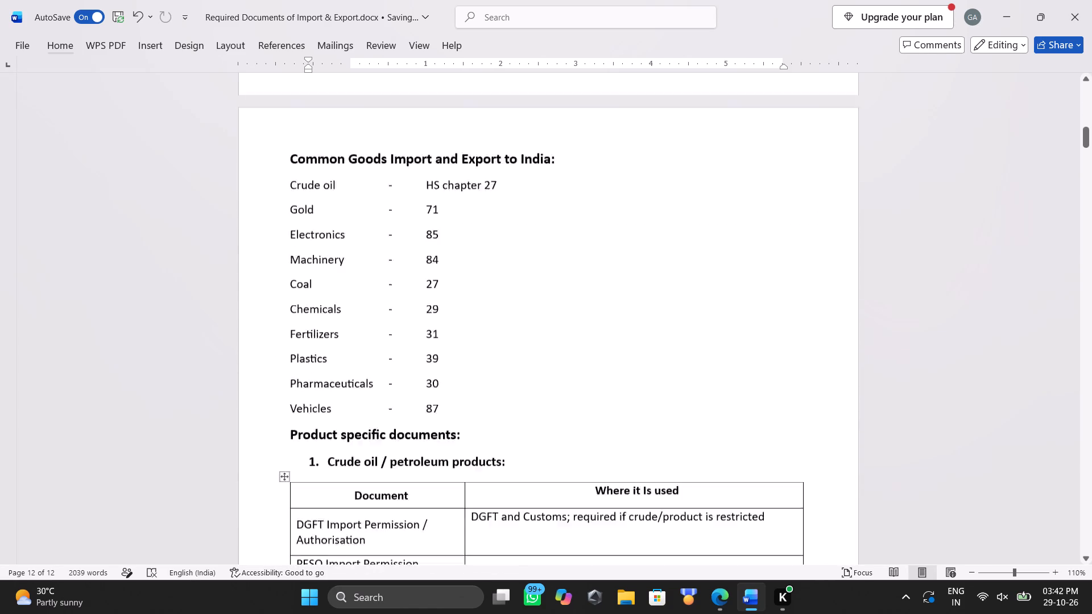
{"action": "scroll", "coordinate": [365, 467], "scroll_direction": "down", "scroll_amount": 1}
{"action": "scroll", "coordinate": [365, 467], "scroll_direction": "up", "scroll_amount": 2}
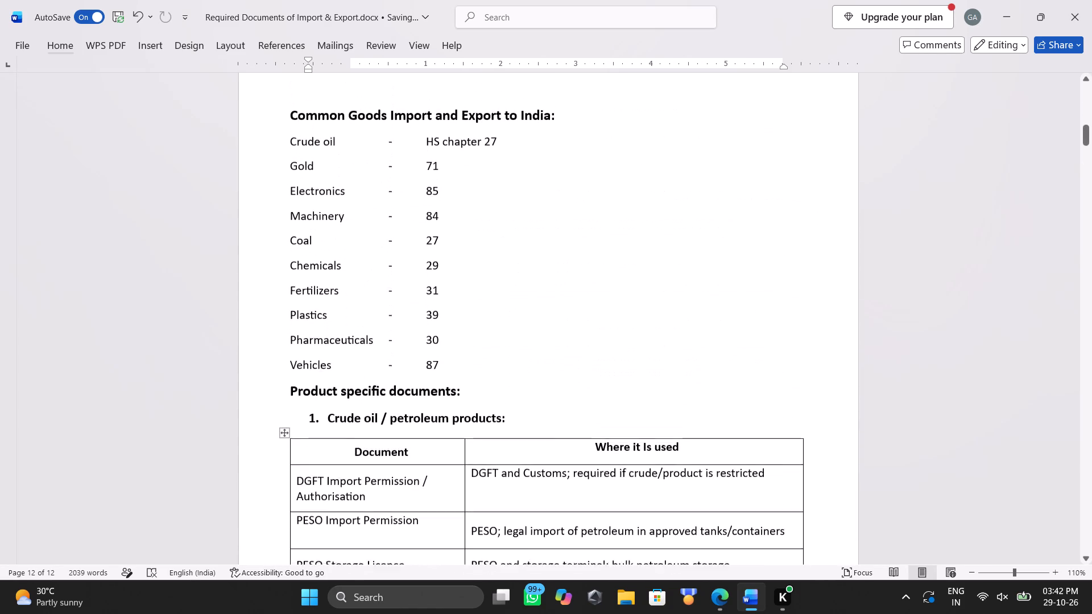
{"action": "scroll", "coordinate": [365, 467], "scroll_direction": "up", "scroll_amount": 1}
{"action": "scroll", "coordinate": [365, 467], "scroll_direction": "down", "scroll_amount": 1}
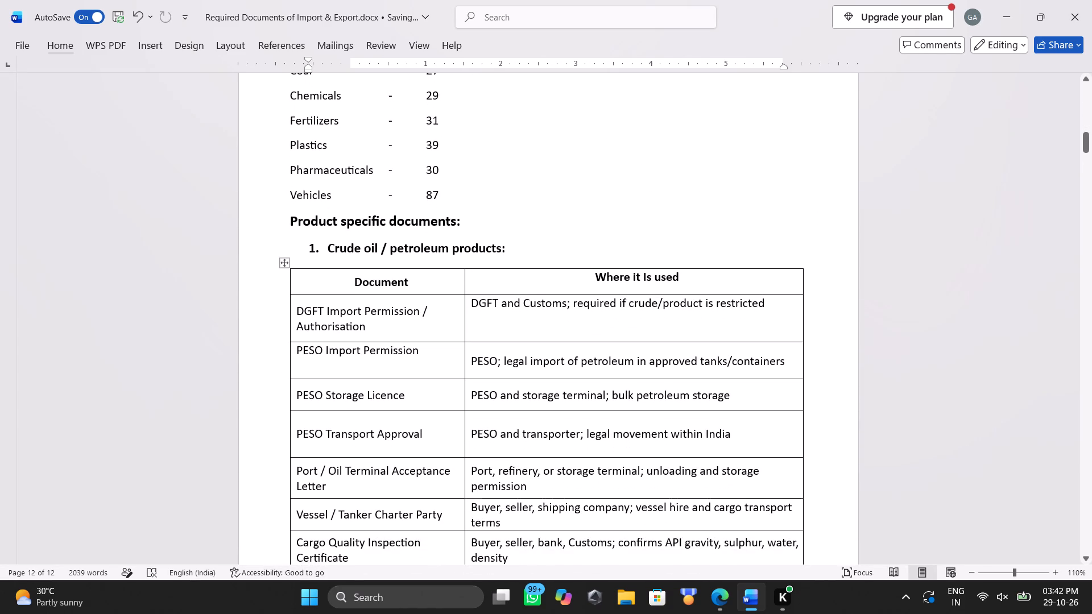
{"action": "scroll", "coordinate": [365, 467], "scroll_direction": "down", "scroll_amount": 3}
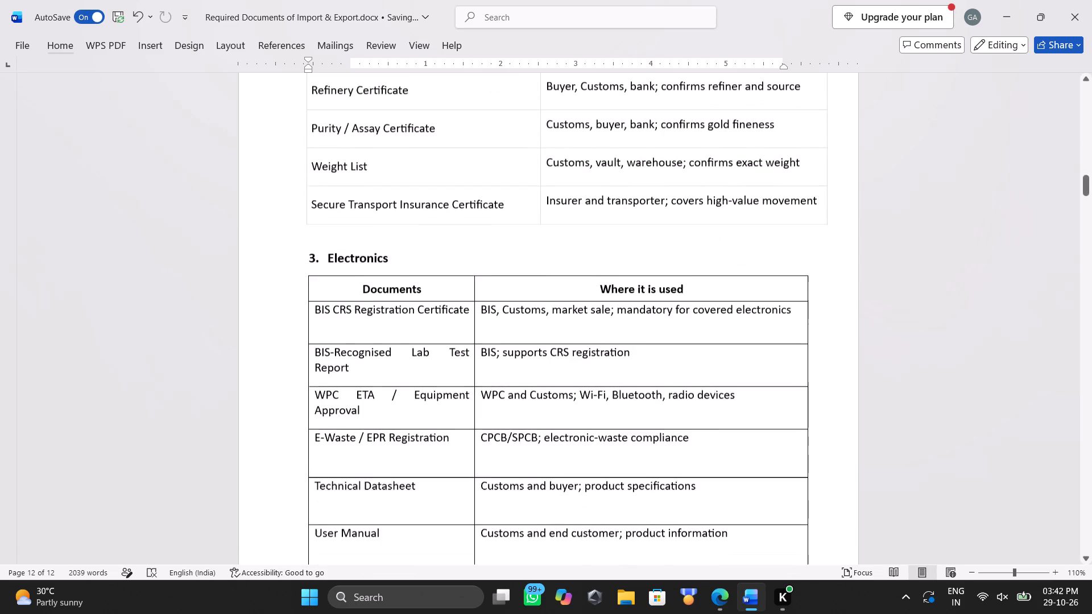
{"action": "scroll", "coordinate": [365, 467], "scroll_direction": "down", "scroll_amount": 3}
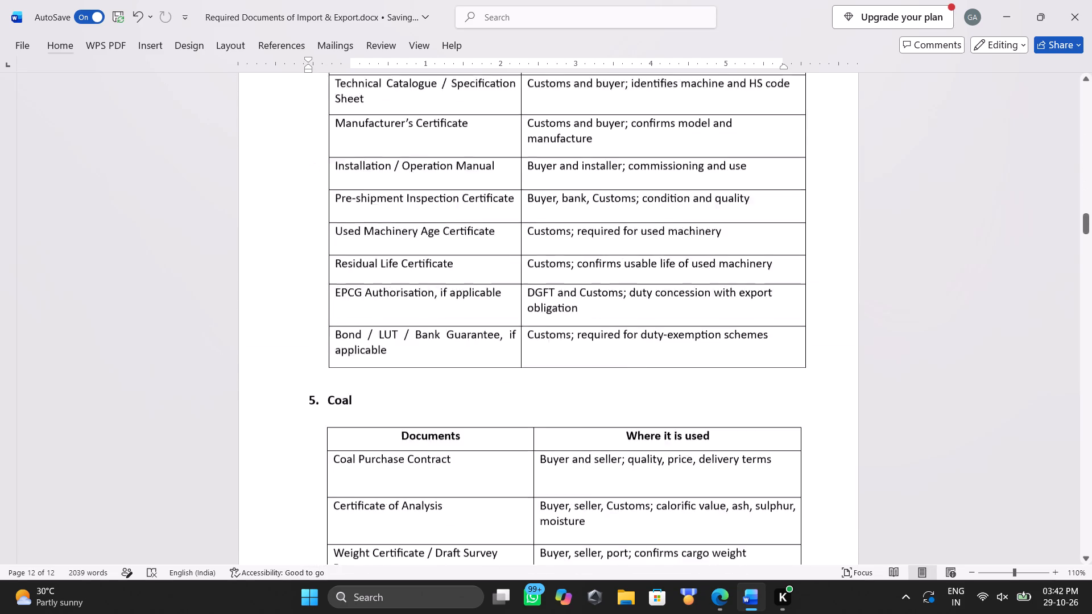
{"action": "scroll", "coordinate": [365, 467], "scroll_direction": "down", "scroll_amount": 3}
{"action": "scroll", "coordinate": [365, 467], "scroll_direction": "up", "scroll_amount": 1}
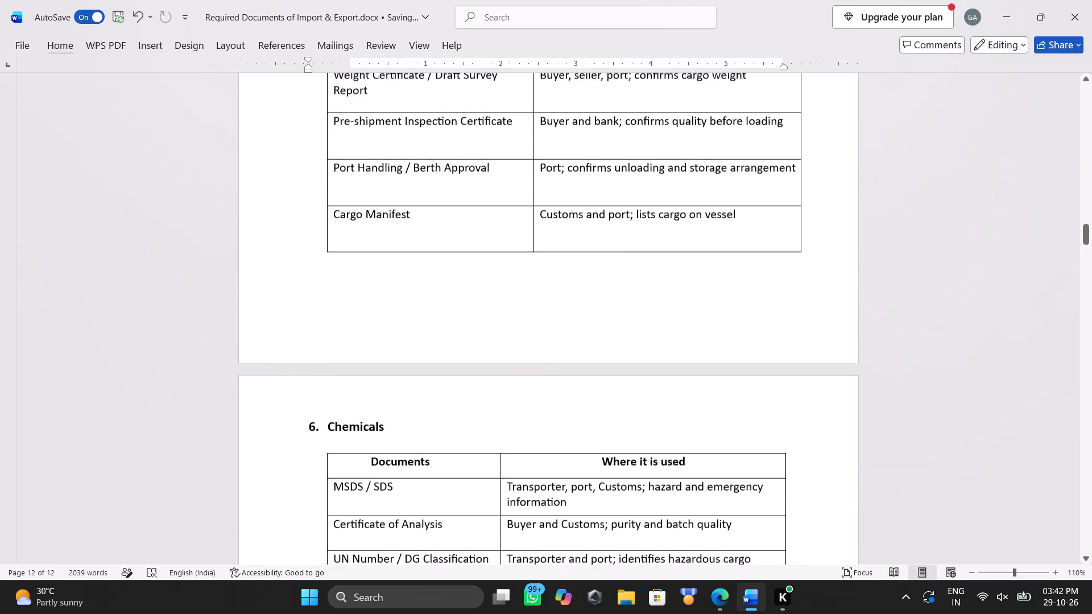
{"action": "scroll", "coordinate": [365, 467], "scroll_direction": "up", "scroll_amount": 3}
{"action": "scroll", "coordinate": [365, 467], "scroll_direction": "down", "scroll_amount": 4}
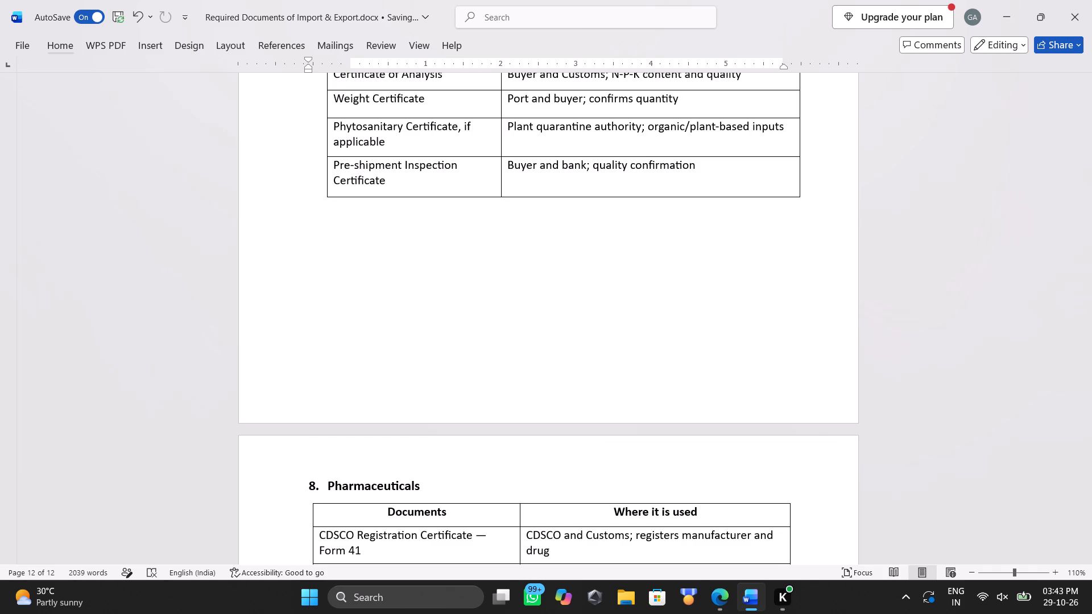
{"action": "scroll", "coordinate": [365, 467], "scroll_direction": "up", "scroll_amount": 1}
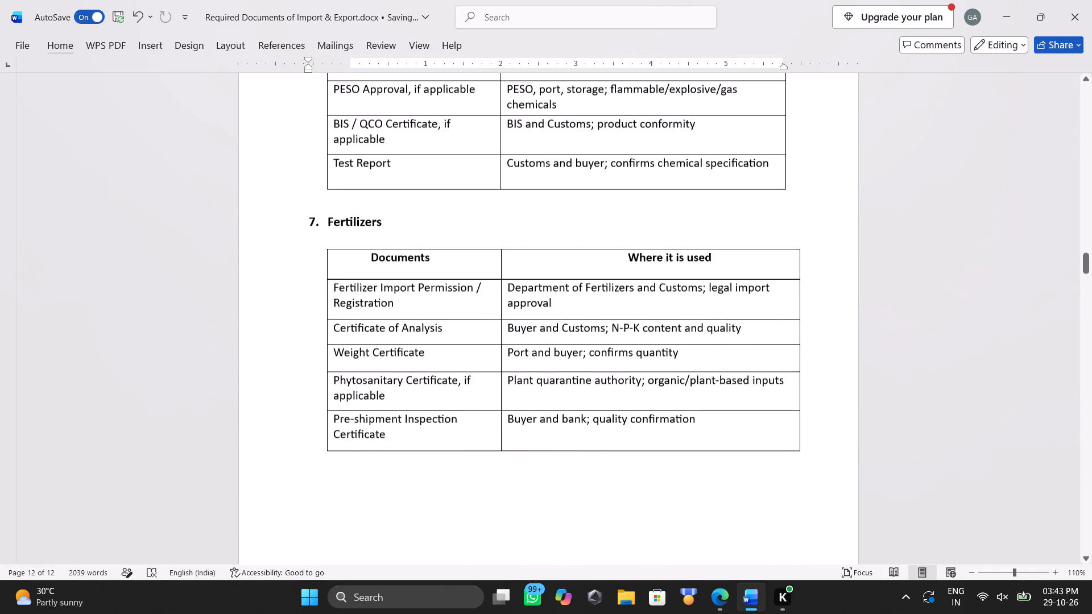
{"action": "scroll", "coordinate": [365, 467], "scroll_direction": "up", "scroll_amount": 5}
{"action": "scroll", "coordinate": [365, 467], "scroll_direction": "down", "scroll_amount": 3}
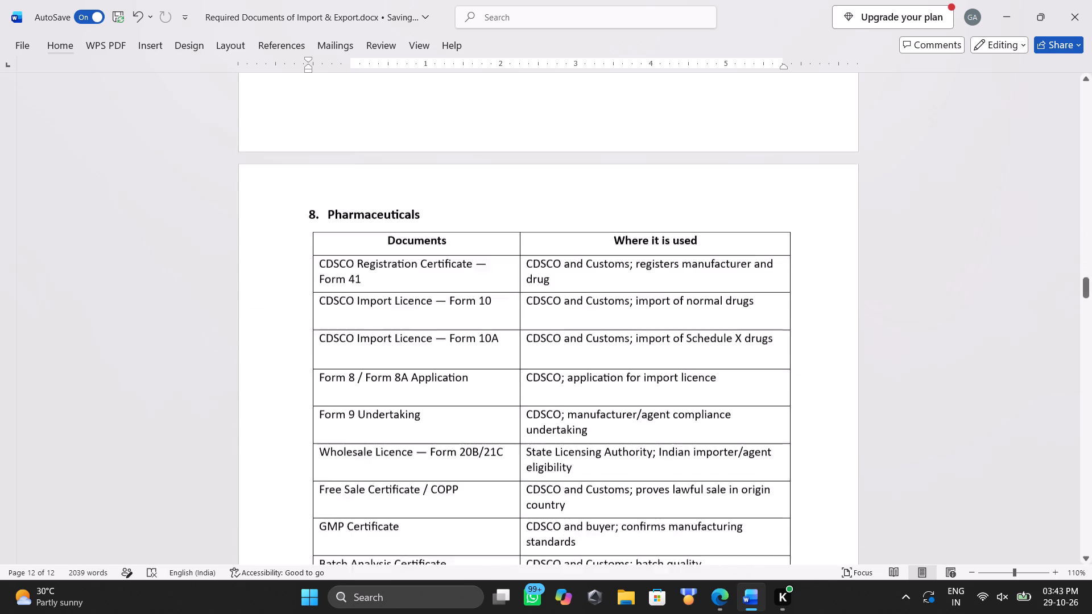
{"action": "scroll", "coordinate": [365, 467], "scroll_direction": "down", "scroll_amount": 8}
{"action": "scroll", "coordinate": [365, 467], "scroll_direction": "up", "scroll_amount": 2}
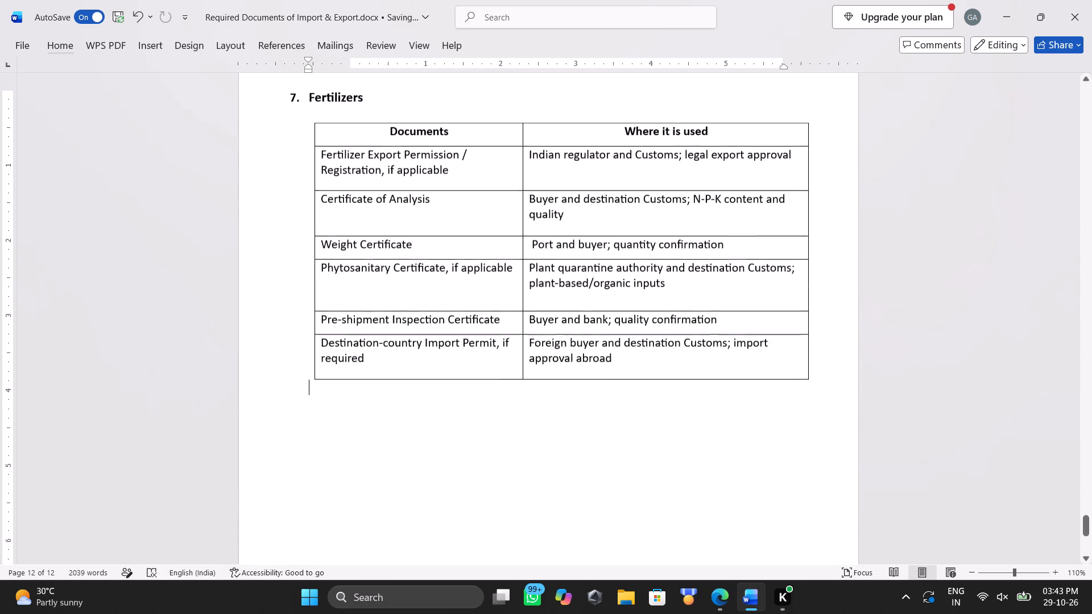
Recheck the export Chemicals table and the import Vehicles, Plastics and Pharmaceuticals tables, ending at the document's last page.
{"action": "scroll", "coordinate": [365, 467], "scroll_direction": "up", "scroll_amount": 5}
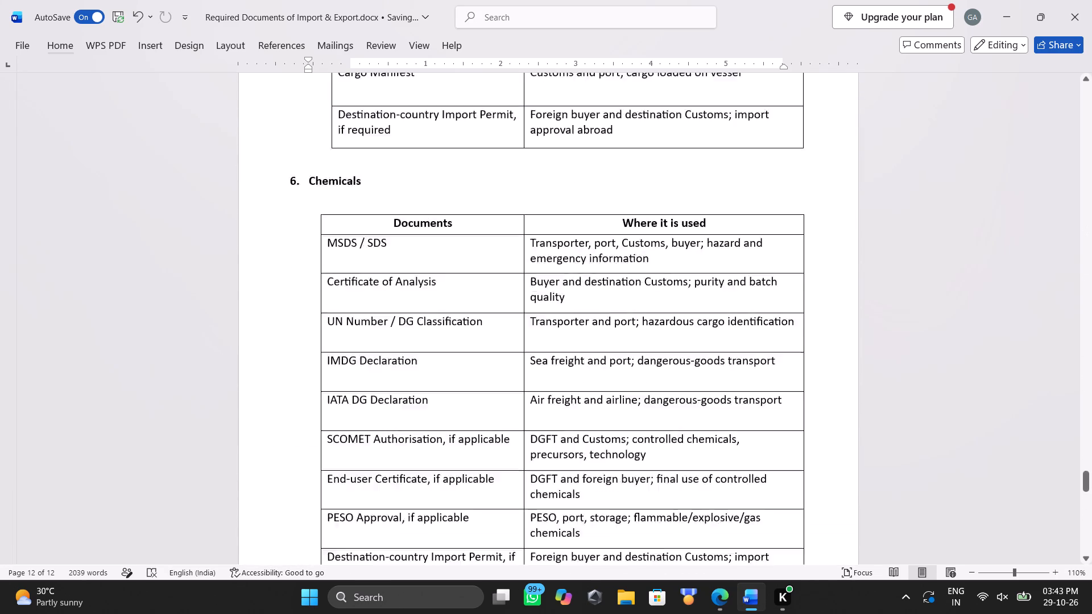
{"action": "scroll", "coordinate": [365, 467], "scroll_direction": "up", "scroll_amount": 10}
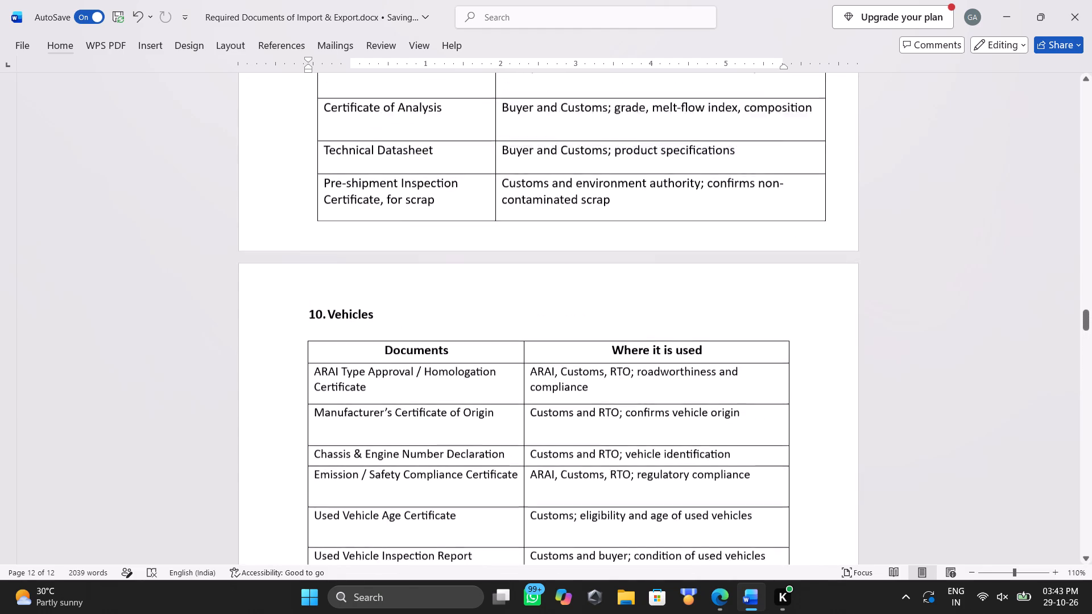
{"action": "scroll", "coordinate": [365, 467], "scroll_direction": "up", "scroll_amount": 2}
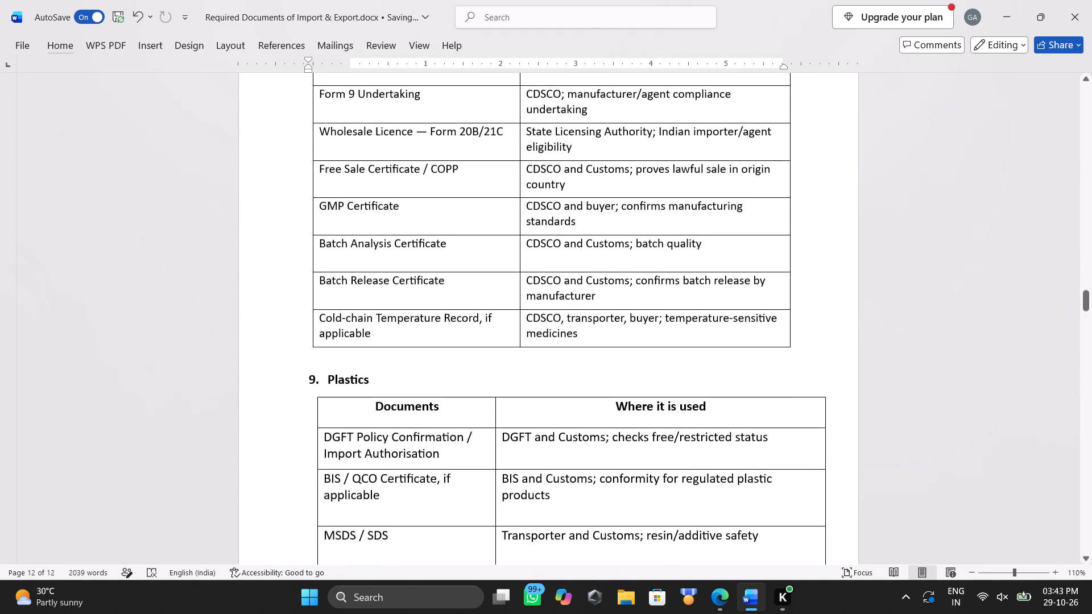
{"action": "scroll", "coordinate": [365, 467], "scroll_direction": "up", "scroll_amount": 2}
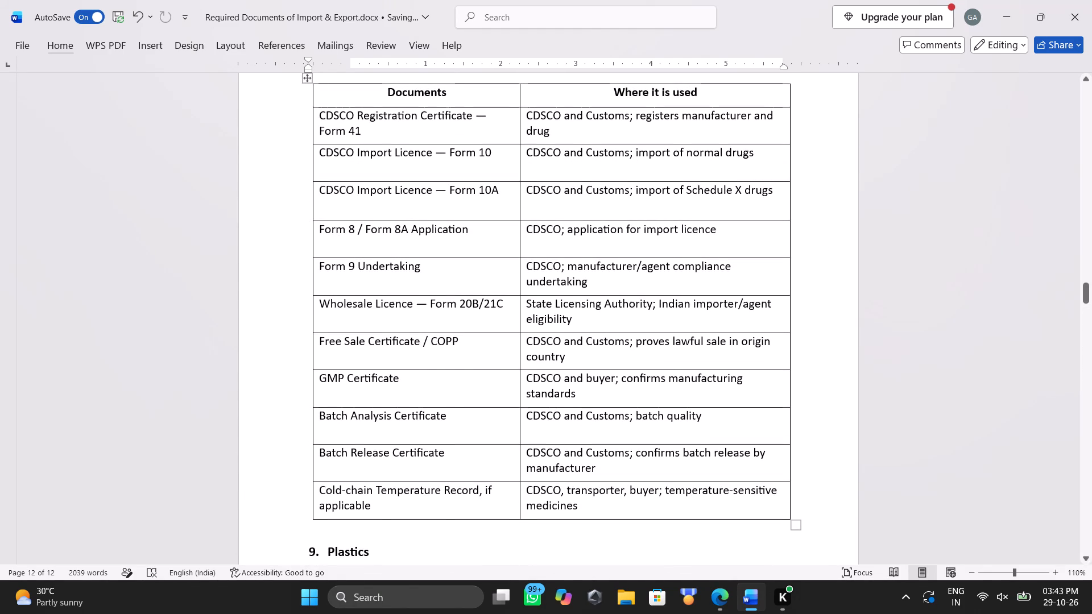
{"action": "scroll", "coordinate": [365, 467], "scroll_direction": "down", "scroll_amount": 9}
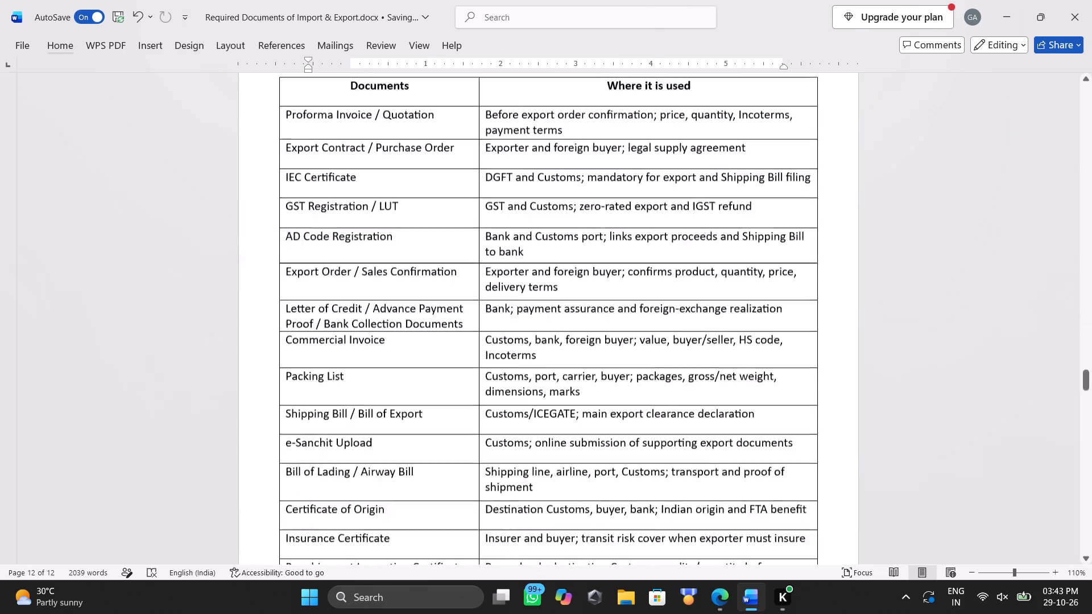
{"action": "scroll", "coordinate": [365, 467], "scroll_direction": "down", "scroll_amount": 11}
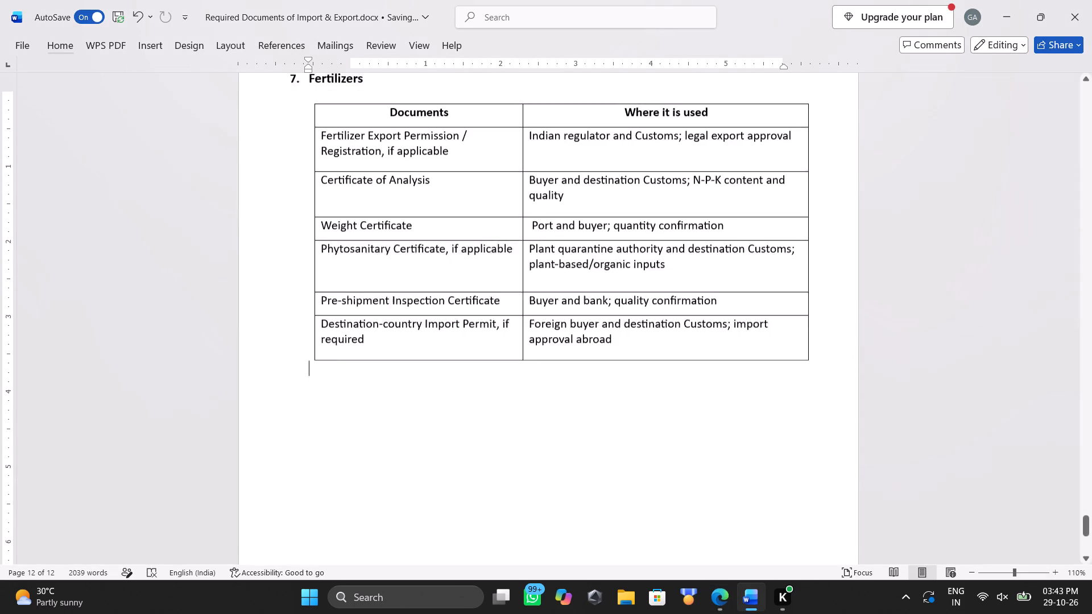
{"action": "scroll", "coordinate": [260, 248], "scroll_direction": "up", "scroll_amount": 1}
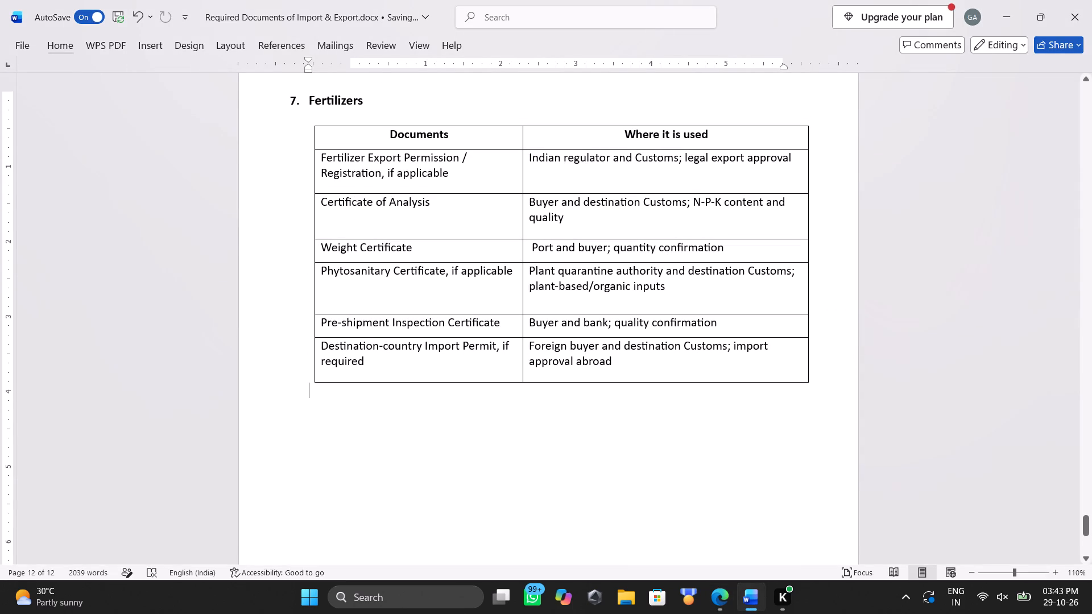
{"action": "type", "text": "8."}
{"action": "key", "text": "space"}
{"action": "key", "text": "ctrl+v"}
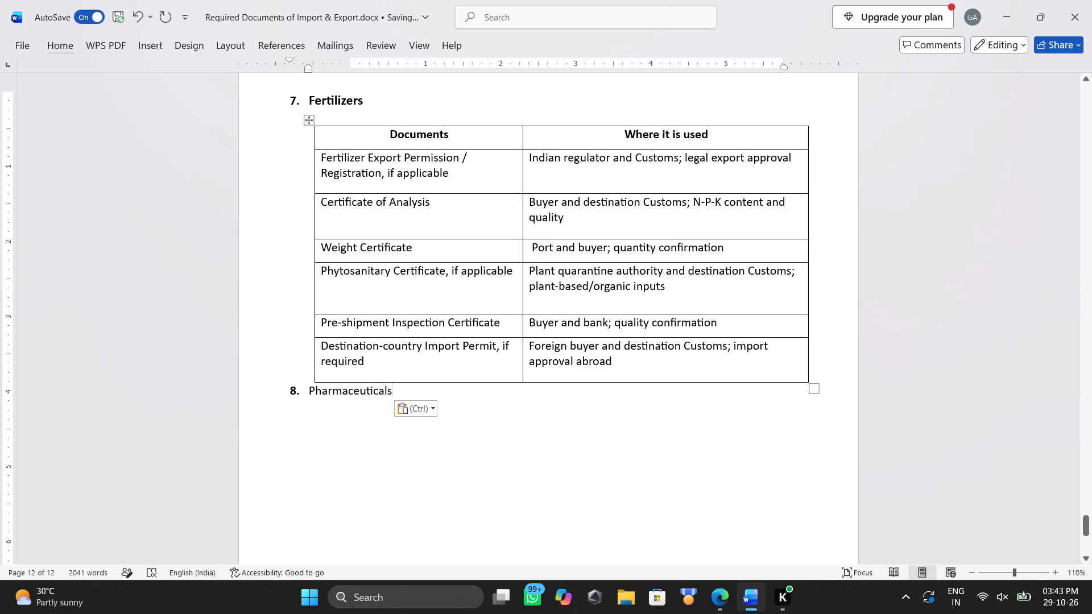
Insert a blank line between the export Fertilizers table and the Pharmaceuticals heading, keeping the heading numbered 8.
{"action": "left_click", "coordinate": [832, 379]}
{"action": "key", "text": "Down"}
{"action": "key", "text": "Left"}
{"action": "key", "text": "Left"}
{"action": "key", "text": "Left"}
{"action": "key", "text": "Left"}
{"action": "key", "text": "Left"}
{"action": "key", "text": "Left"}
{"action": "key", "text": "Left"}
{"action": "key", "text": "Left"}
{"action": "key", "text": "Left"}
{"action": "key", "text": "Left"}
{"action": "key", "text": "Left"}
{"action": "key", "text": "Left"}
{"action": "key", "text": "Left"}
{"action": "key", "text": "Left"}
{"action": "key", "text": "Left"}
{"action": "key", "text": "Left"}
{"action": "key", "text": "Left"}
{"action": "key", "text": "Right"}
{"action": "key", "text": "Up"}
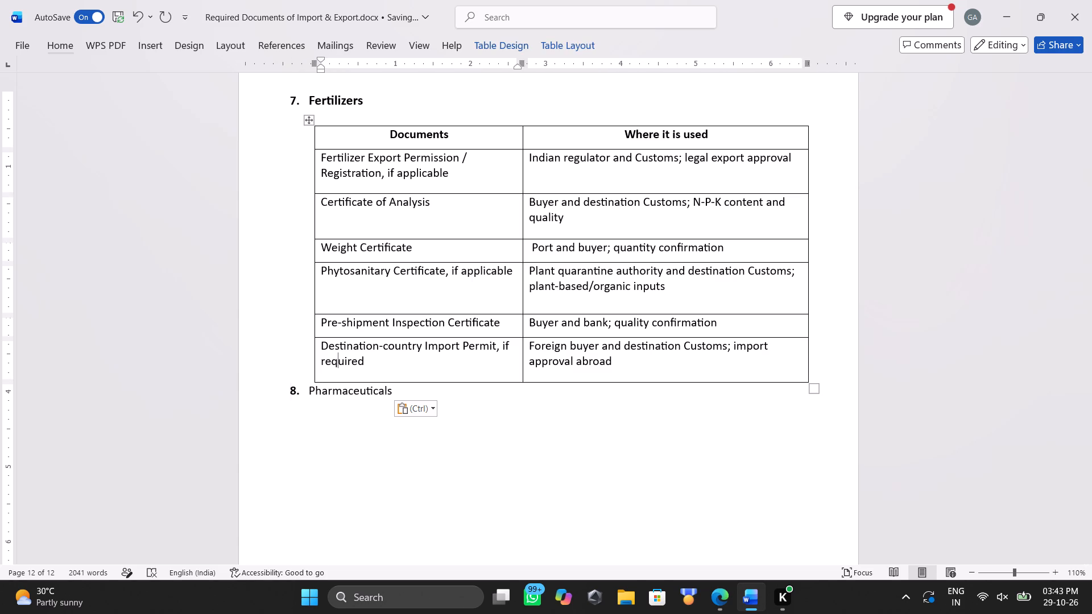
{"action": "key", "text": "Down"}
{"action": "key", "text": "Return"}
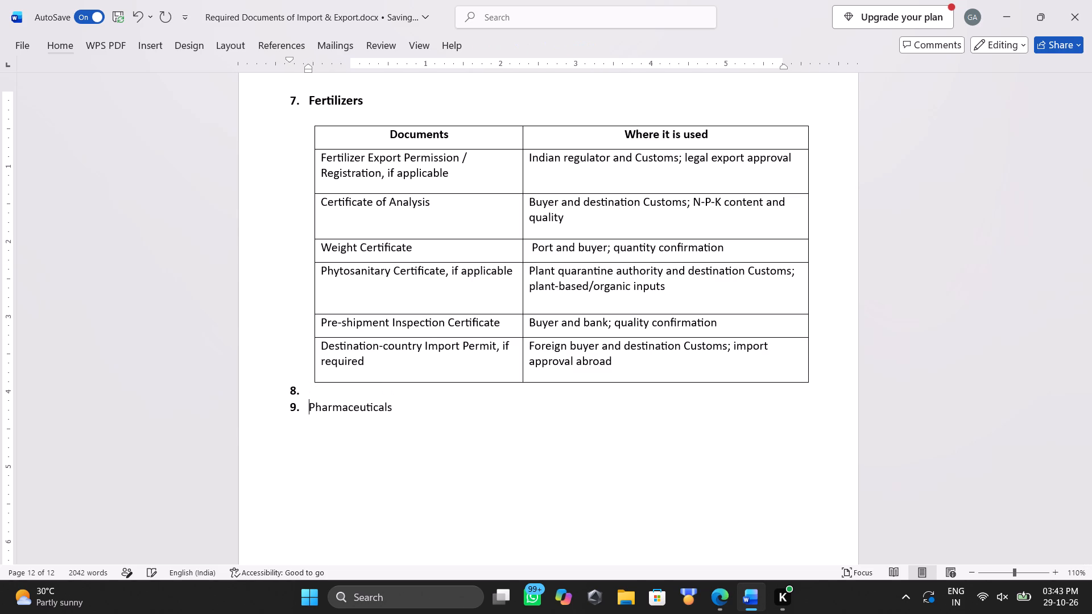
{"action": "key", "text": "Left"}
{"action": "key", "text": "BackSpace"}
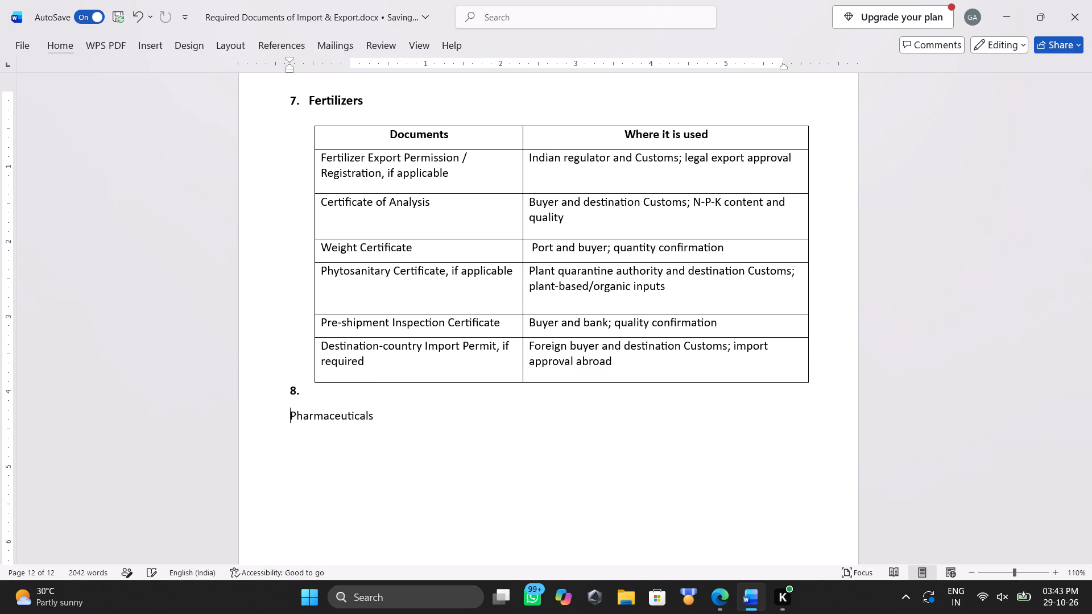
{"action": "key", "text": "backslash"}
{"action": "key", "text": "BackSpace"}
{"action": "key", "text": "BackSpace"}
{"action": "key", "text": "BackSpace"}
{"action": "key", "text": "BackSpace"}
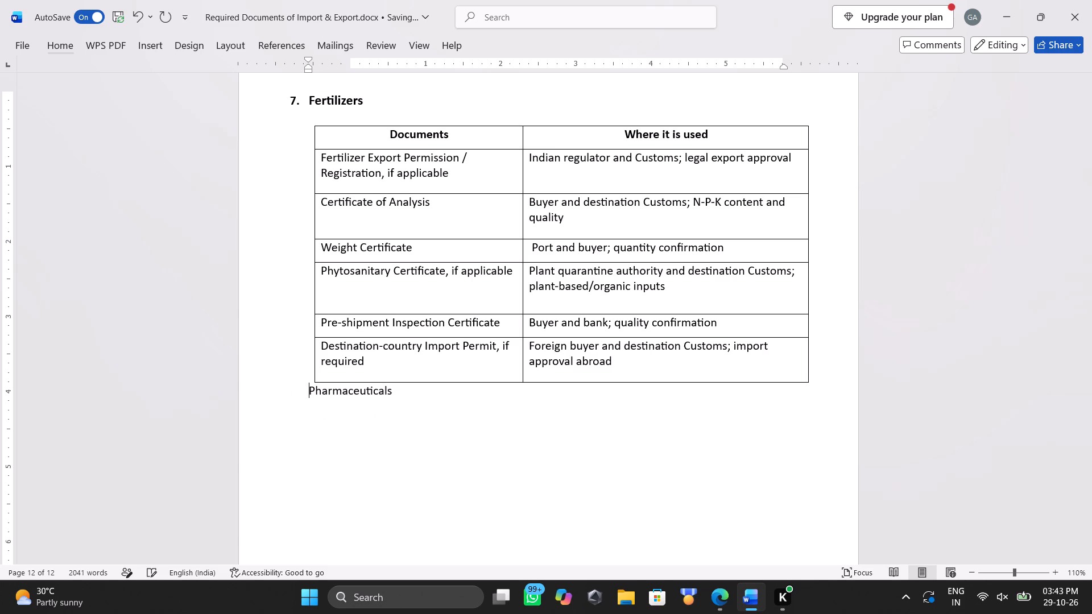
{"action": "key", "text": "Return"}
{"action": "type", "text": "8."}
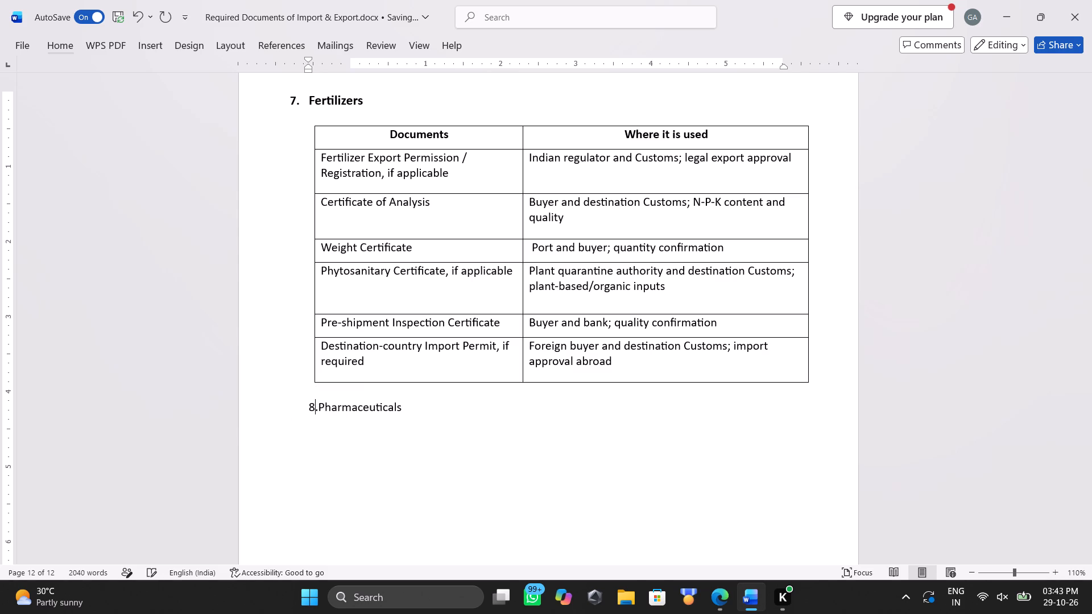
{"action": "key", "text": "space"}
Make the Pharmaceuticals heading text bold.
{"action": "key", "text": "shift+Right"}
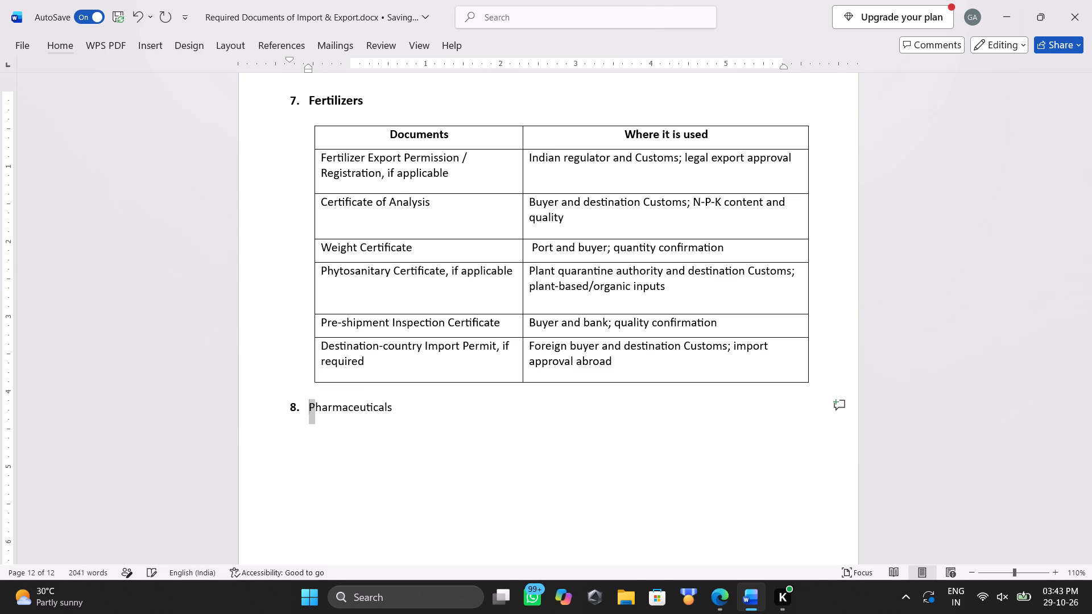
{"action": "key", "text": "shift+Down"}
{"action": "key", "text": "ctrl+b"}
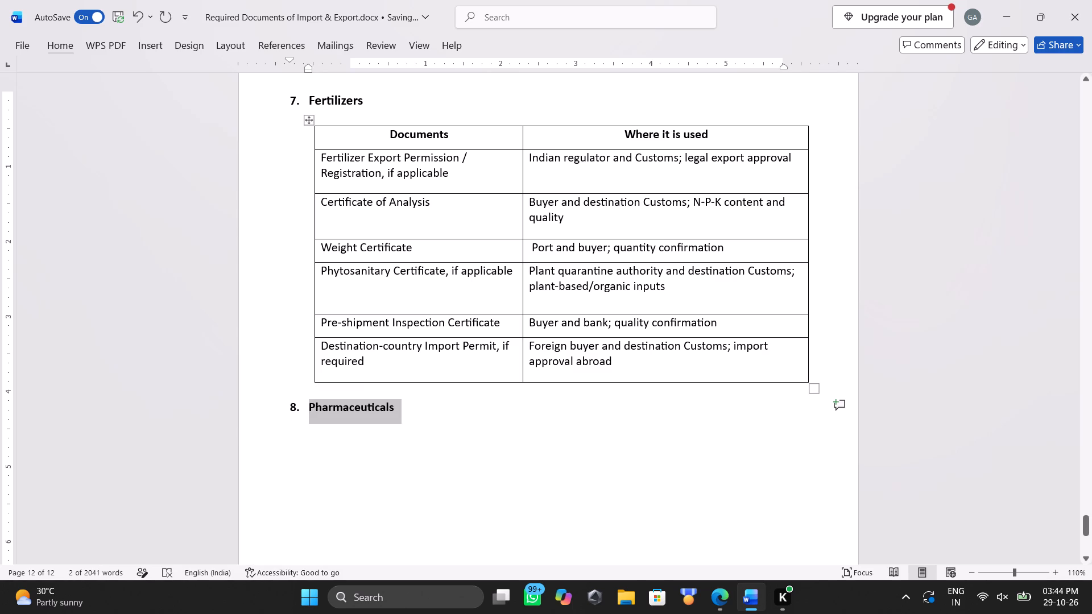
Insert a table with two columns and six rows directly below the Pharmaceuticals heading.
{"action": "left_click", "coordinate": [485, 421]}
{"action": "scroll", "coordinate": [485, 421], "scroll_direction": "down", "scroll_amount": 1}
{"action": "key", "text": "Return"}
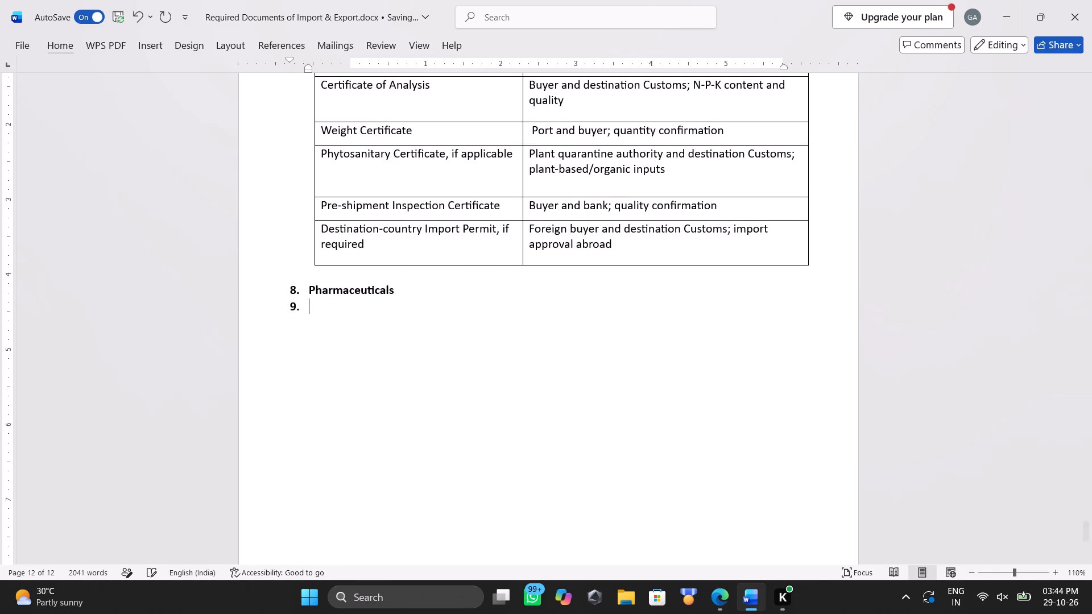
{"action": "key", "text": "Return"}
{"action": "left_click", "coordinate": [138, 53]}
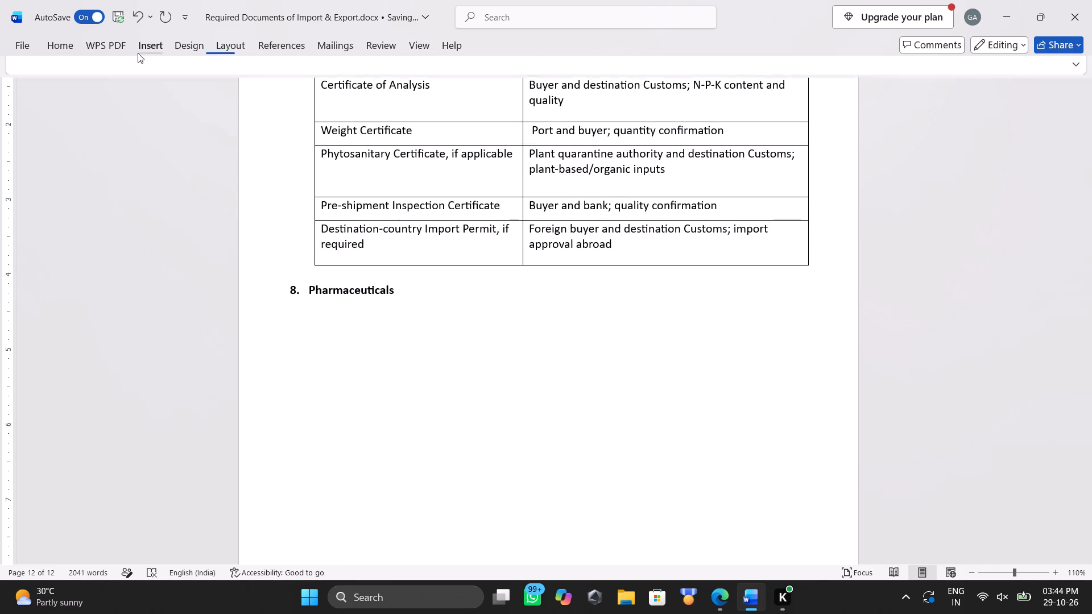
{"action": "left_click", "coordinate": [114, 101]}
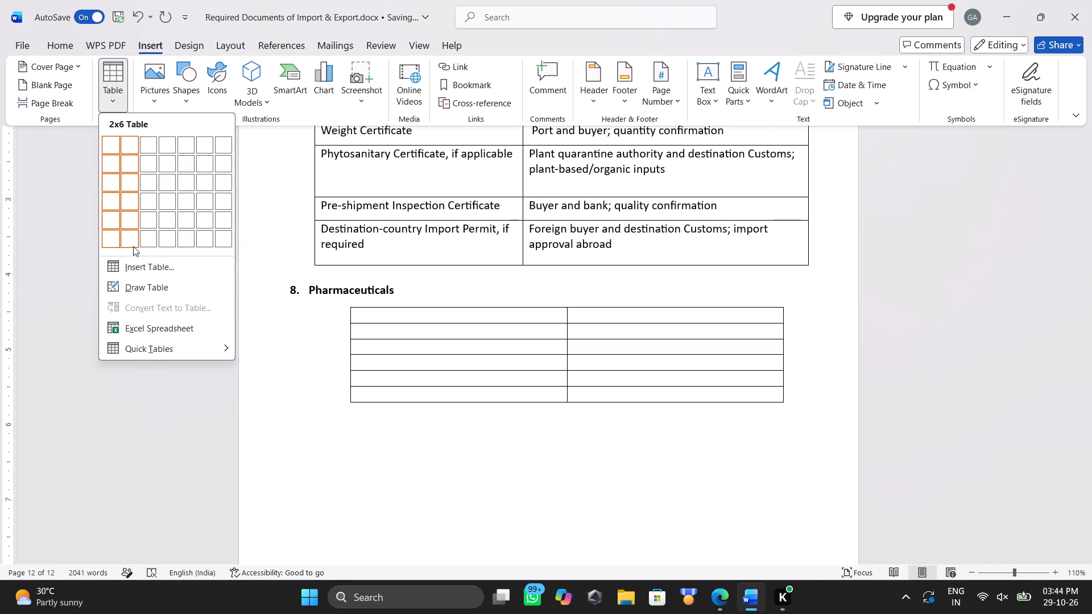
{"action": "left_click", "coordinate": [133, 247]}
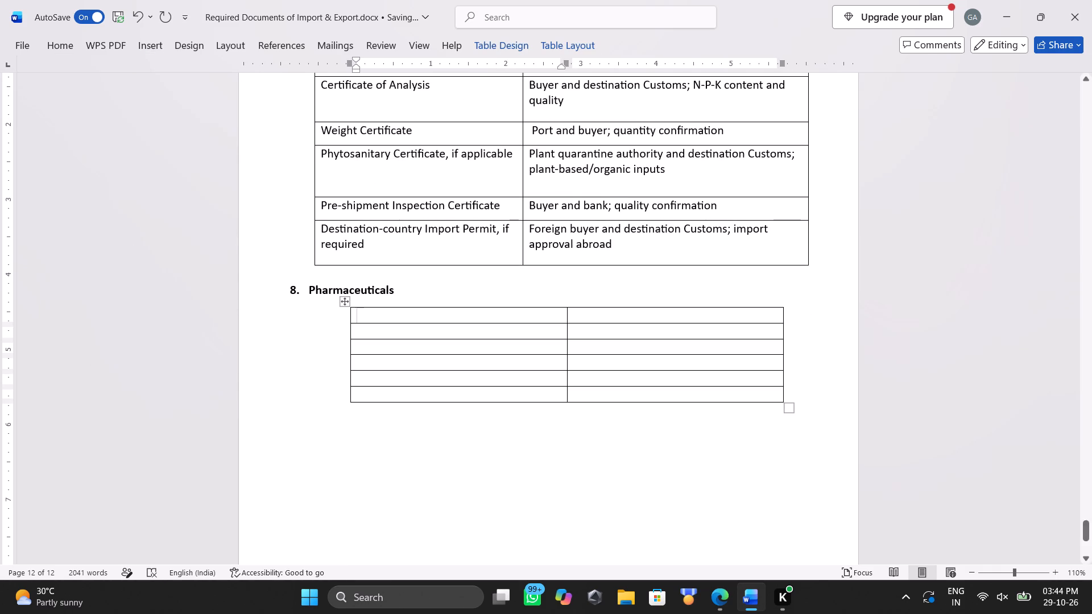
Enter the column headers "Documents" and "Where it is used" in the first row of the Pharmaceuticals table.
{"action": "type", "text": "docu"}
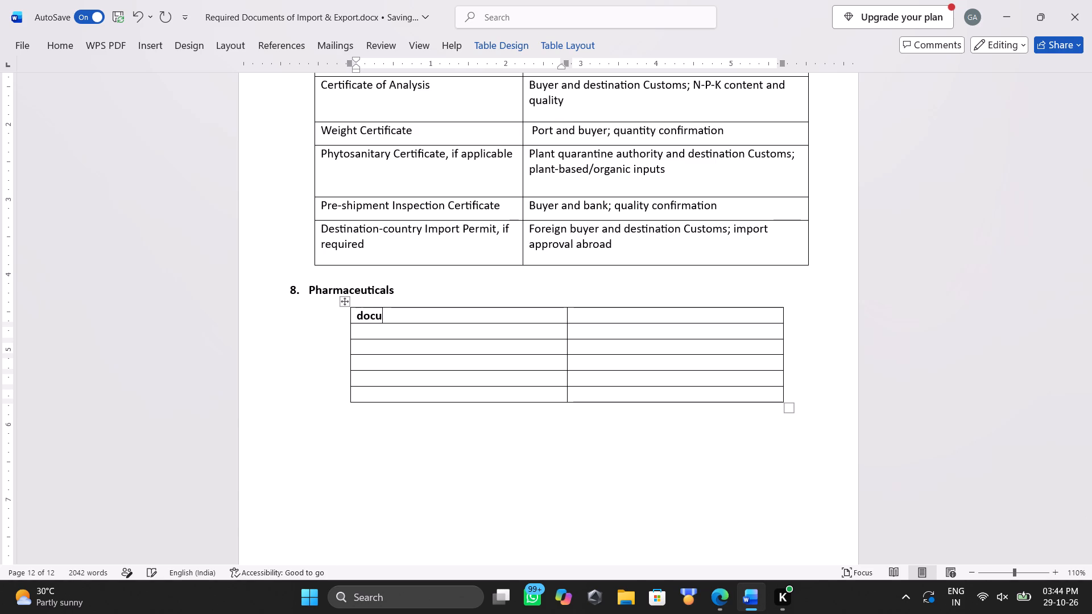
{"action": "type", "text": "ments"}
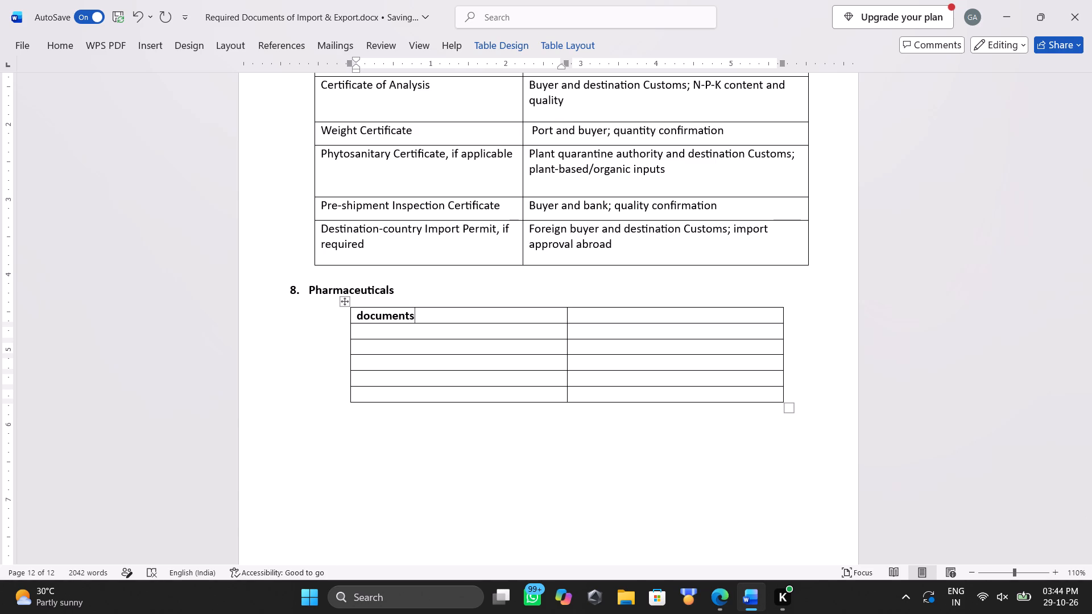
{"action": "key", "text": "space"}
{"action": "key", "text": "Tab"}
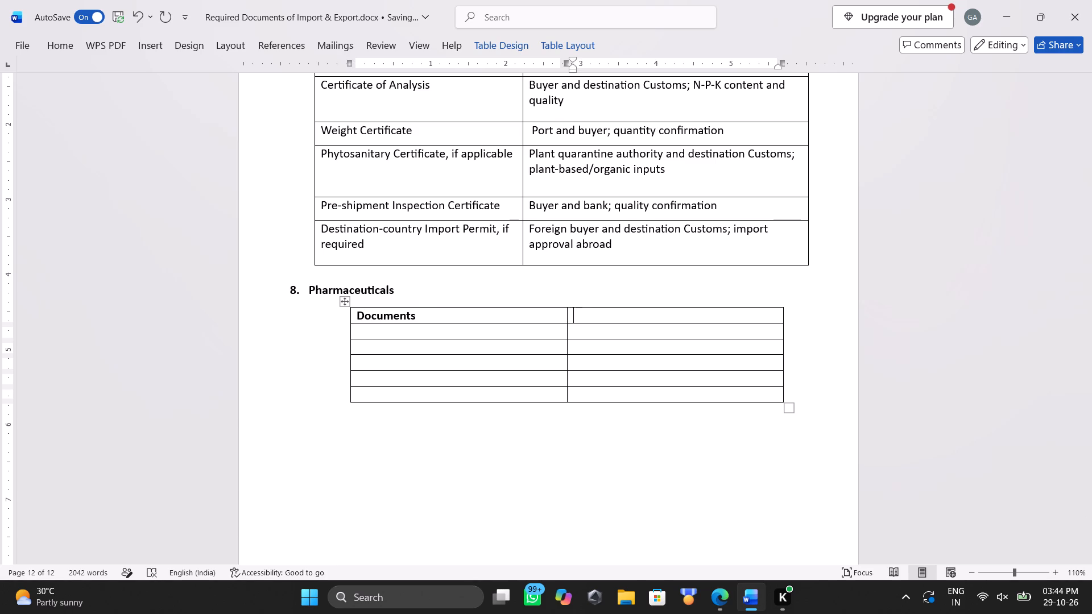
{"action": "type", "text": "where"}
{"action": "key", "text": "space"}
{"action": "key", "text": "t"}
{"action": "key", "text": "BackSpace"}
{"action": "type", "text": "it is used"}
{"action": "key", "text": "Tab"}
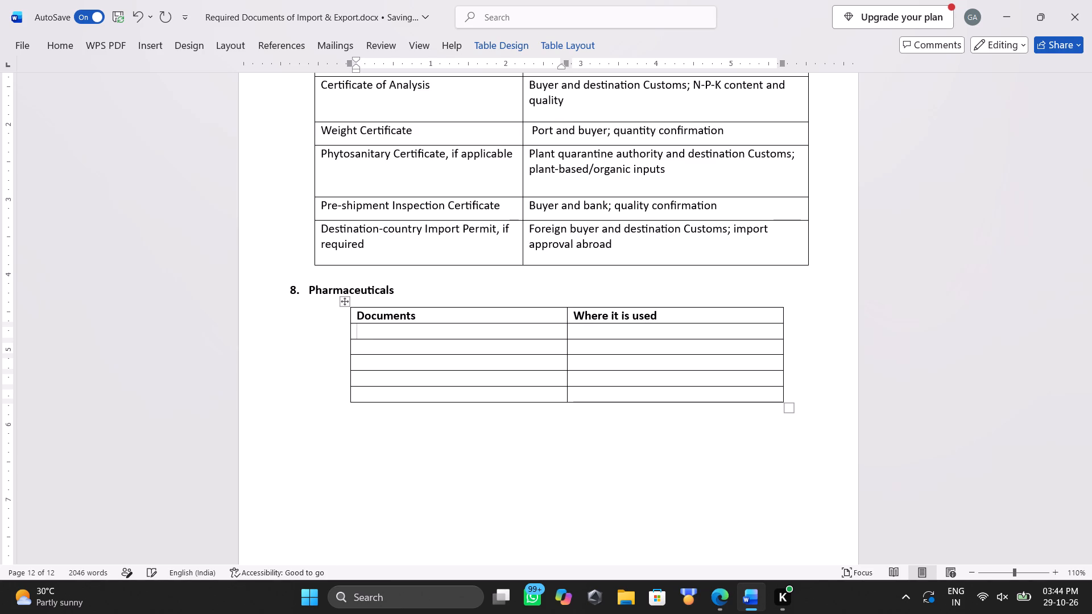
Centre both column headers of the Pharmaceuticals table and place the cursor in the first cell beneath Documents.
{"action": "triple_click", "coordinate": [430, 318]}
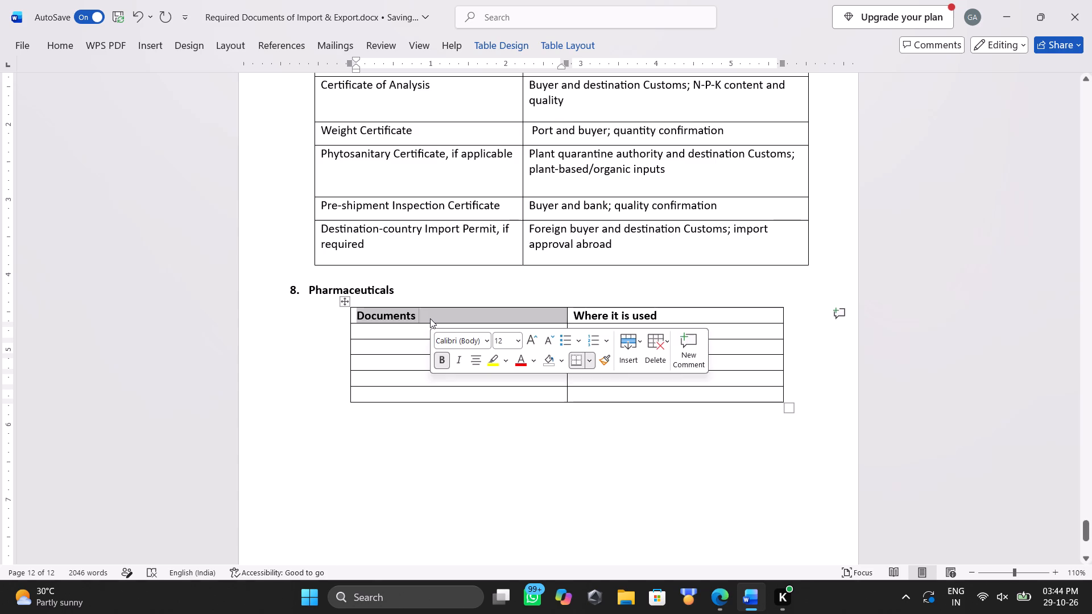
{"action": "key", "text": "ctrl+e"}
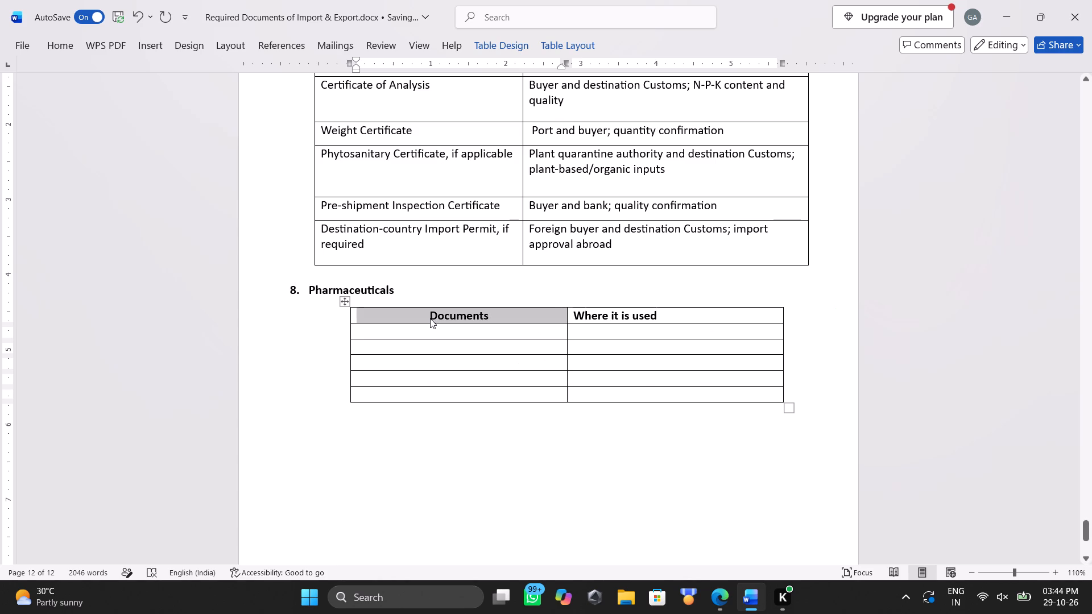
{"action": "key", "text": "Tab"}
{"action": "key", "text": "ctrl+e"}
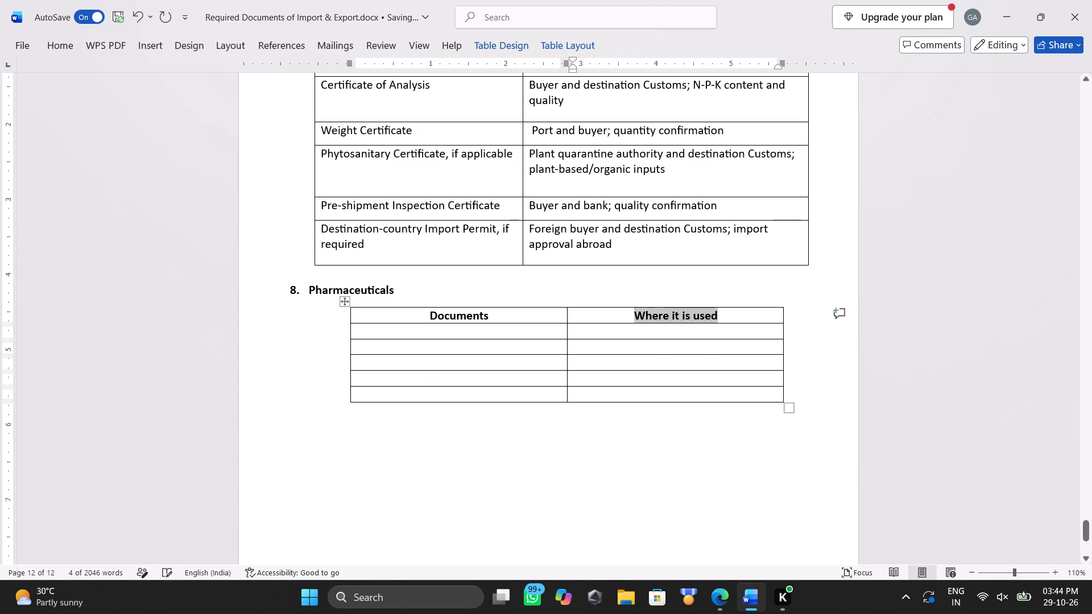